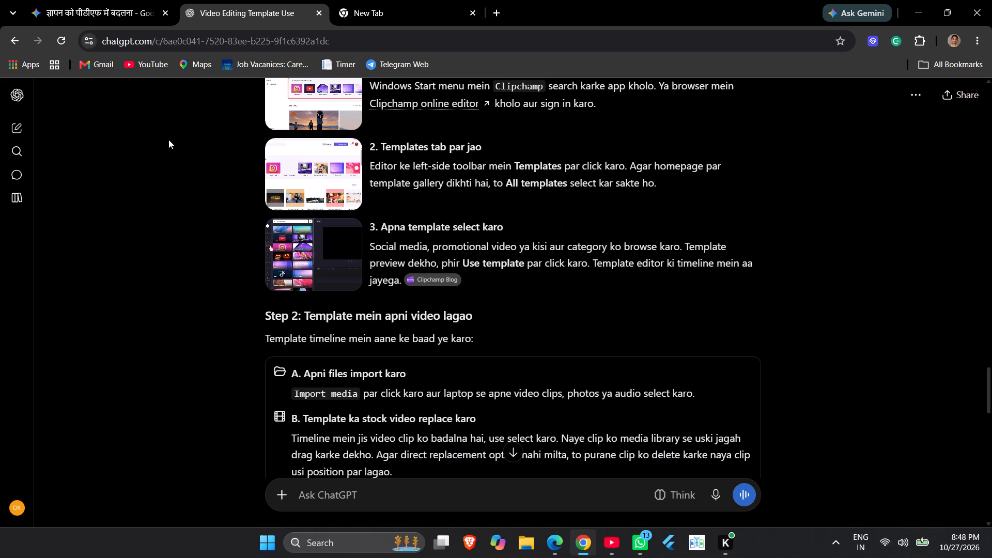
{"action": "scroll", "coordinate": [163, 134], "scroll_direction": "down", "scroll_amount": 4}
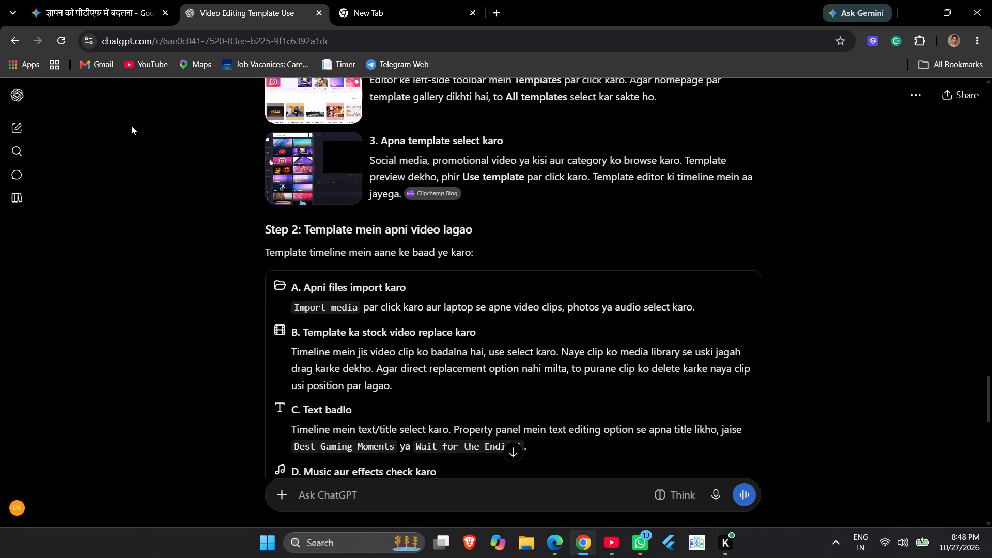
{"action": "scroll", "coordinate": [131, 126], "scroll_direction": "down", "scroll_amount": 3}
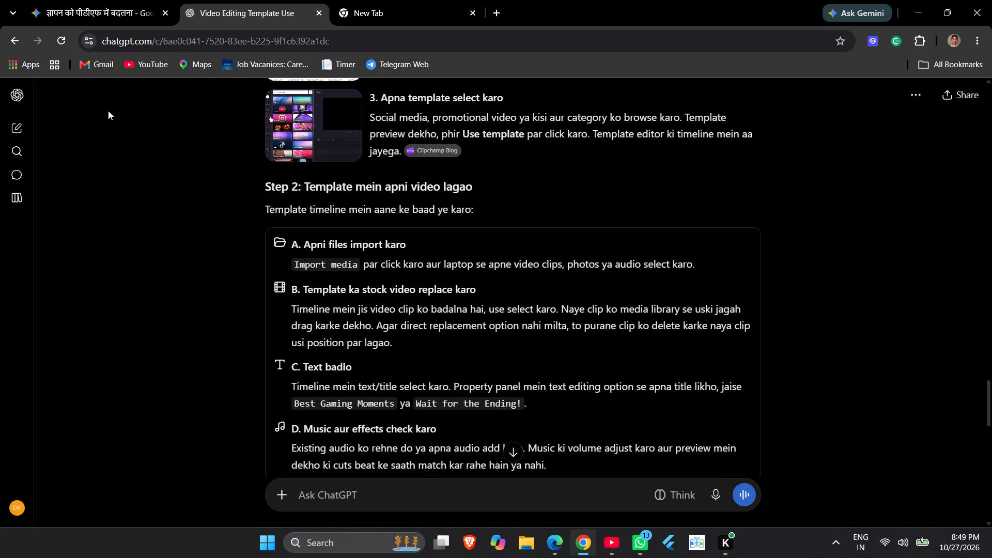
{"action": "scroll", "coordinate": [108, 111], "scroll_direction": "down", "scroll_amount": 2}
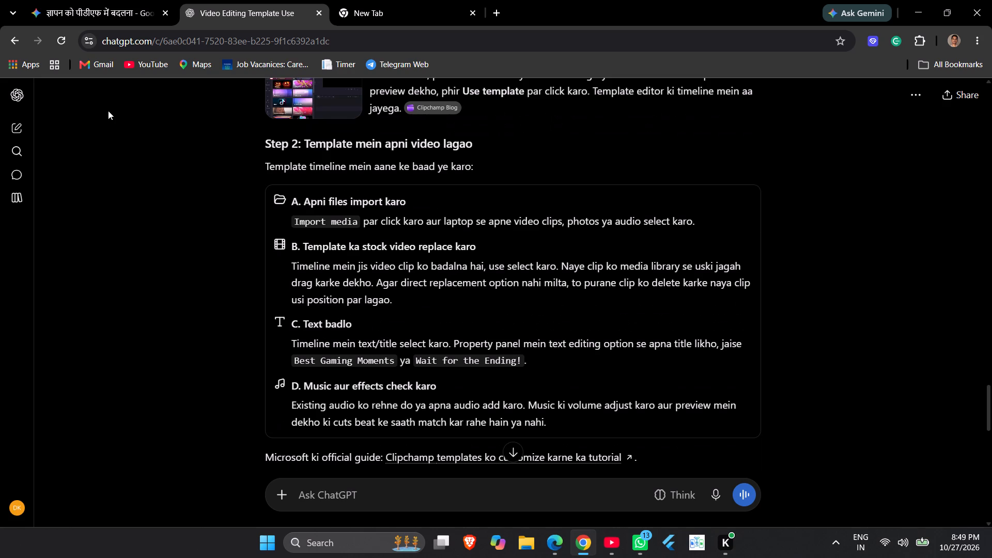
{"action": "scroll", "coordinate": [90, 161], "scroll_direction": "down", "scroll_amount": 2}
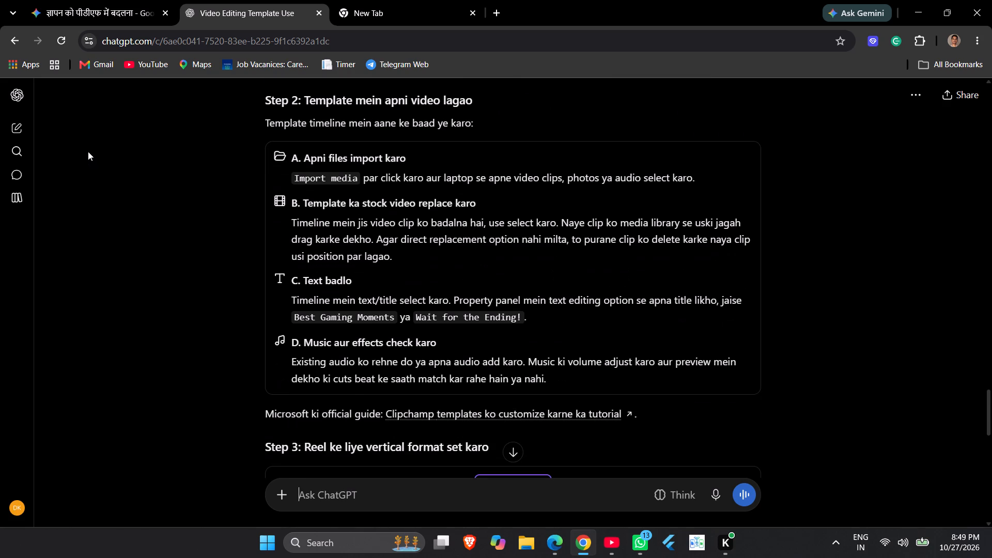
{"action": "scroll", "coordinate": [86, 151], "scroll_direction": "down", "scroll_amount": 14}
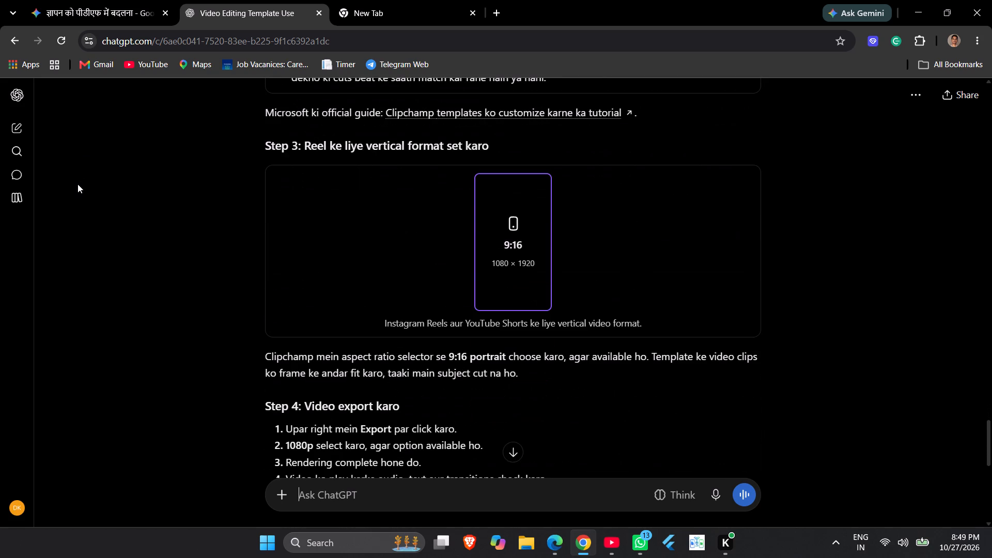
{"action": "scroll", "coordinate": [76, 184], "scroll_direction": "down", "scroll_amount": 13}
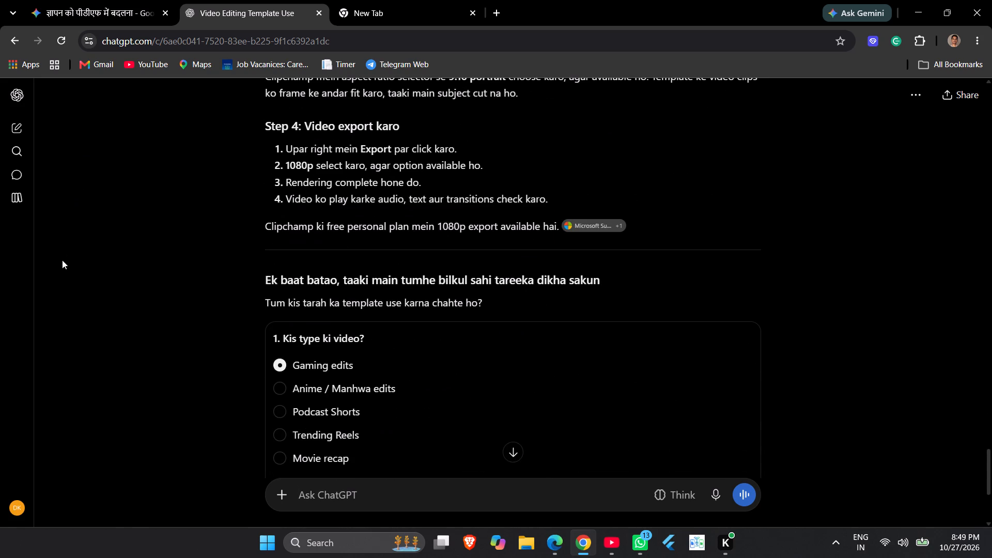
{"action": "scroll", "coordinate": [62, 260], "scroll_direction": "down", "scroll_amount": 7}
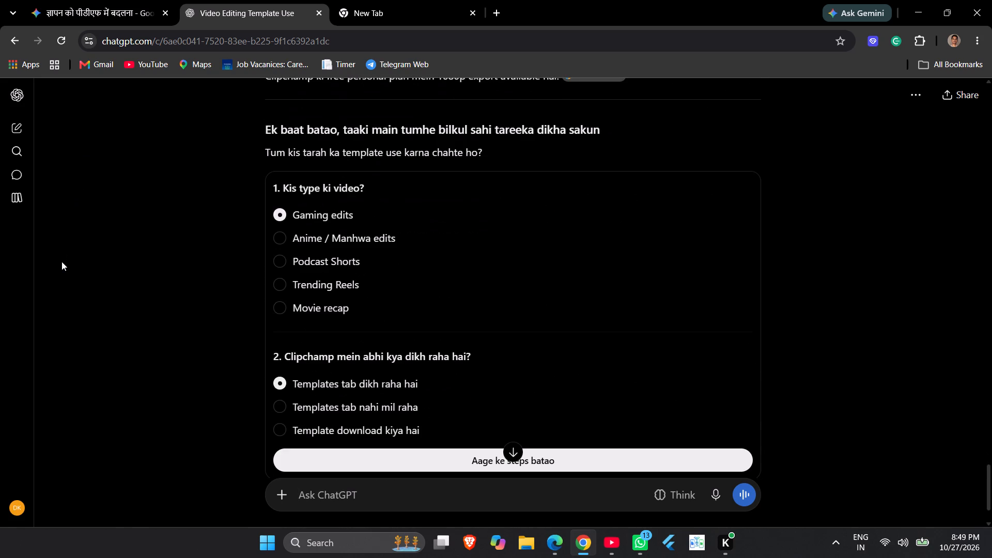
{"action": "scroll", "coordinate": [49, 240], "scroll_direction": "down", "scroll_amount": 2}
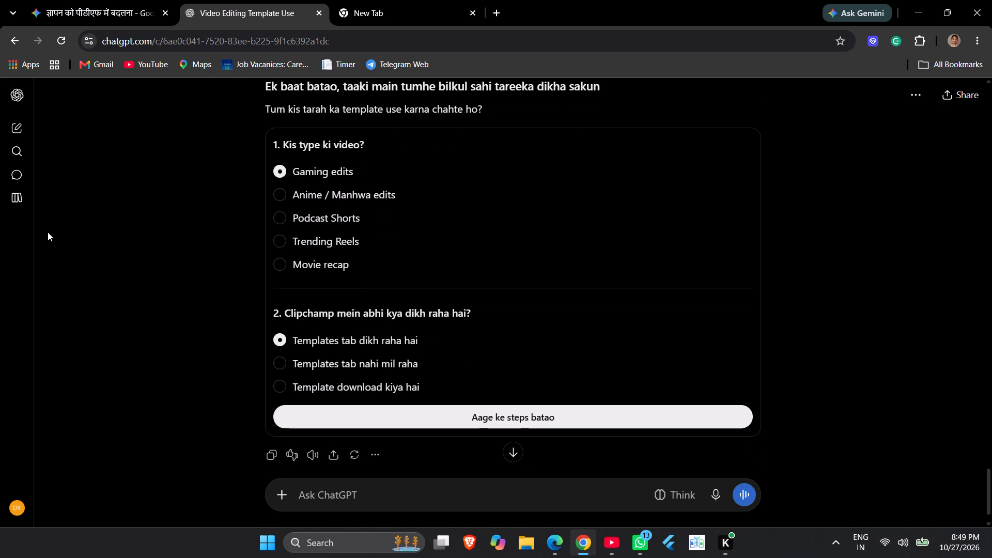
Search Windows for "cli" and launch Microsoft Clipchamp.
{"action": "left_click", "coordinate": [333, 548]}
{"action": "type", "text": "cli"}
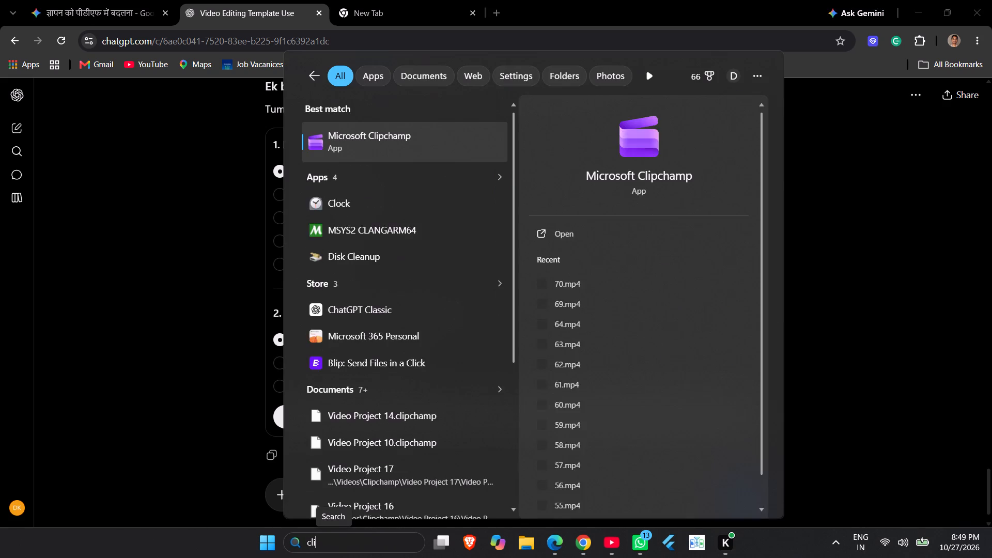
{"action": "key", "text": "Return"}
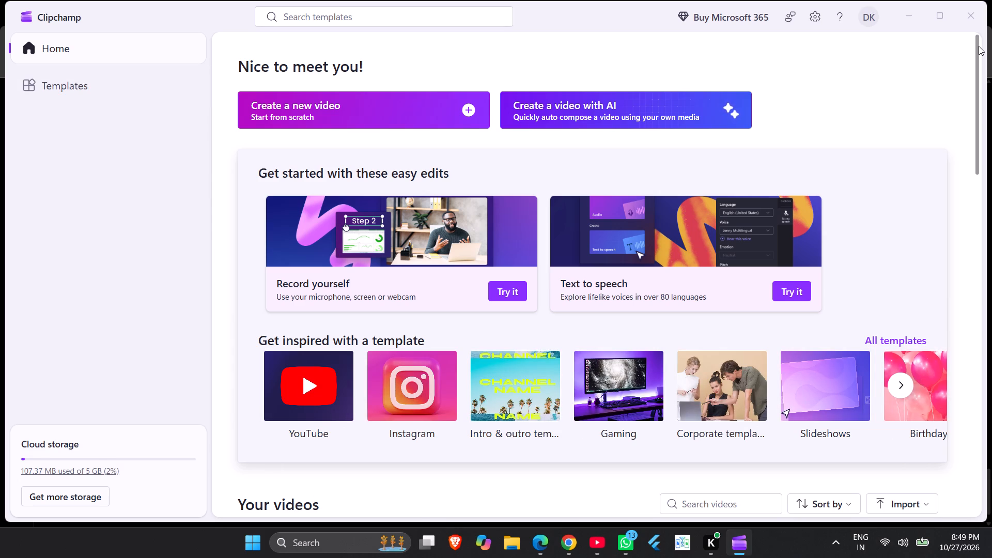
Open the Instagram category of video templates.
{"action": "left_click", "coordinate": [397, 393]}
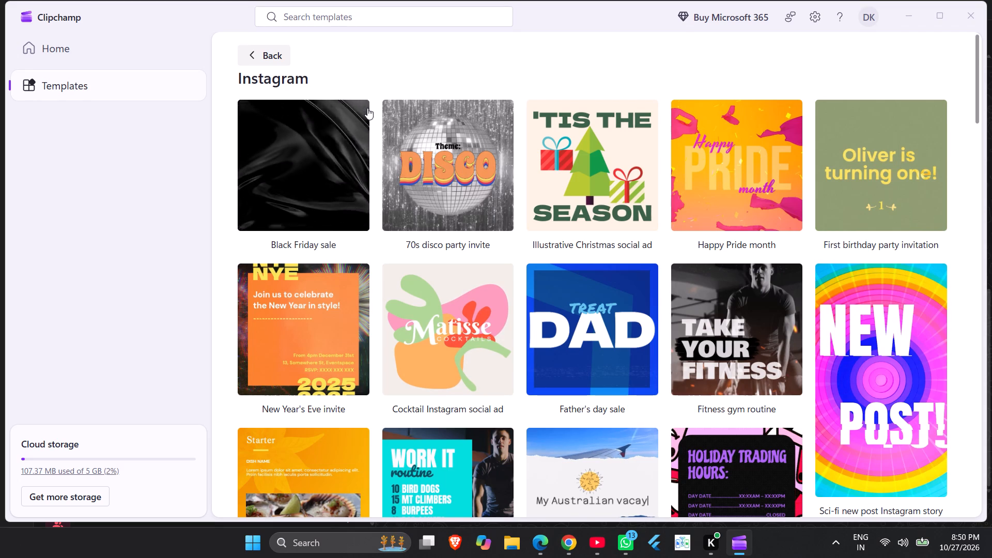
Leave the Instagram collection and preview the Grunge TikTok gameplay PIP layout template from the Gaming collection.
{"action": "scroll", "coordinate": [367, 108], "scroll_direction": "down", "scroll_amount": 6}
{"action": "scroll", "coordinate": [367, 108], "scroll_direction": "up", "scroll_amount": 5}
{"action": "left_click", "coordinate": [246, 34]}
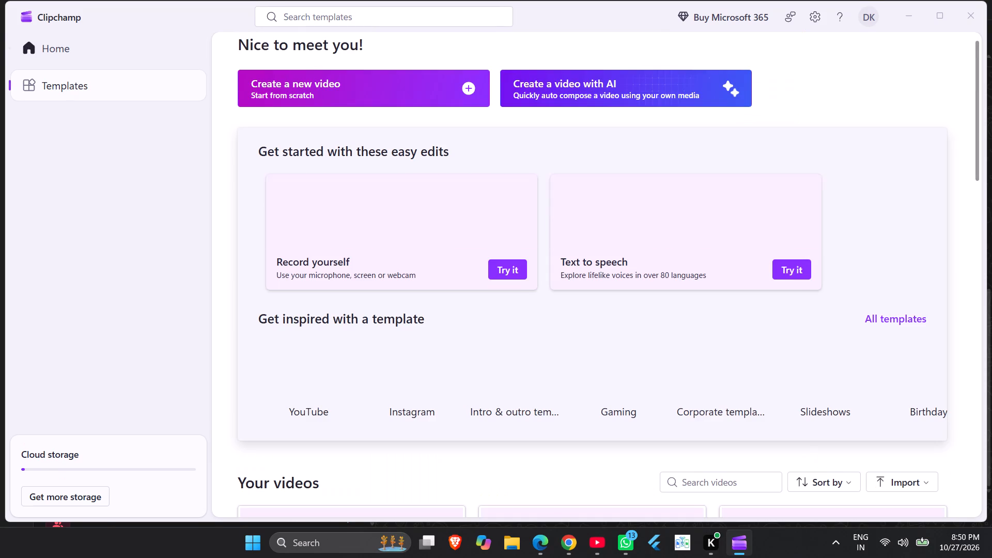
{"action": "left_click", "coordinate": [631, 379]}
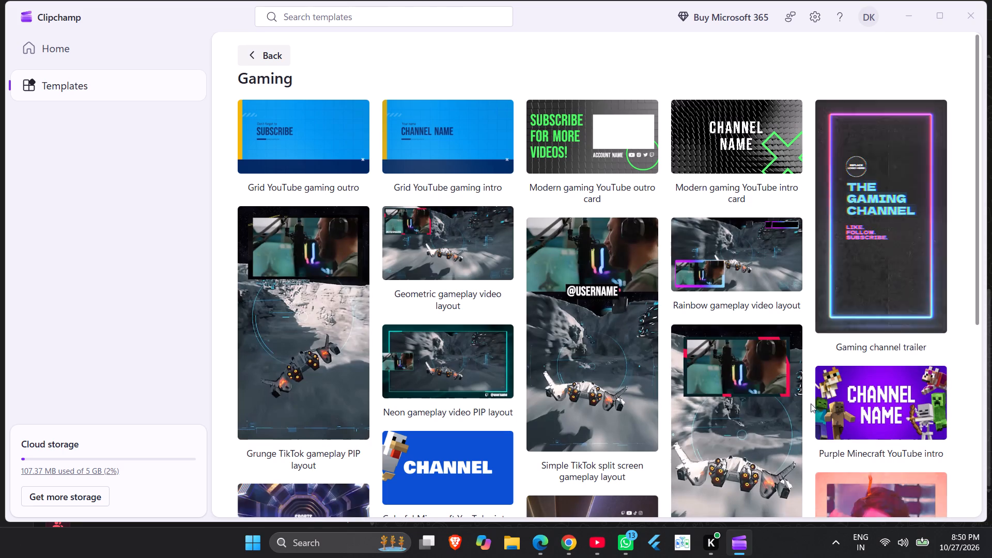
{"action": "left_click", "coordinate": [309, 363]}
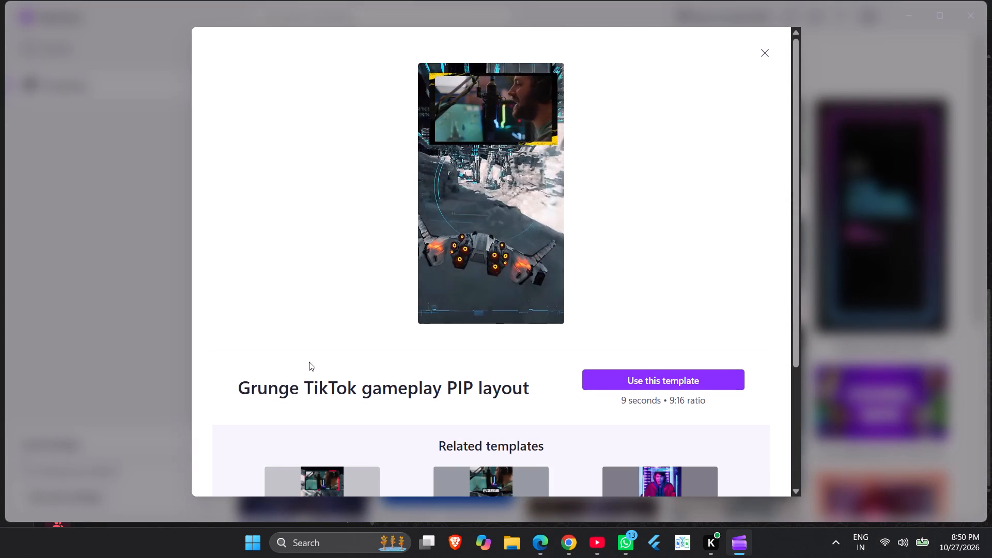
In Clipchamp, view the preview of the Grunge TikTok gameplay PIP layout template and close it.
{"action": "scroll", "coordinate": [314, 359], "scroll_direction": "down", "scroll_amount": 6}
{"action": "scroll", "coordinate": [315, 359], "scroll_direction": "up", "scroll_amount": 6}
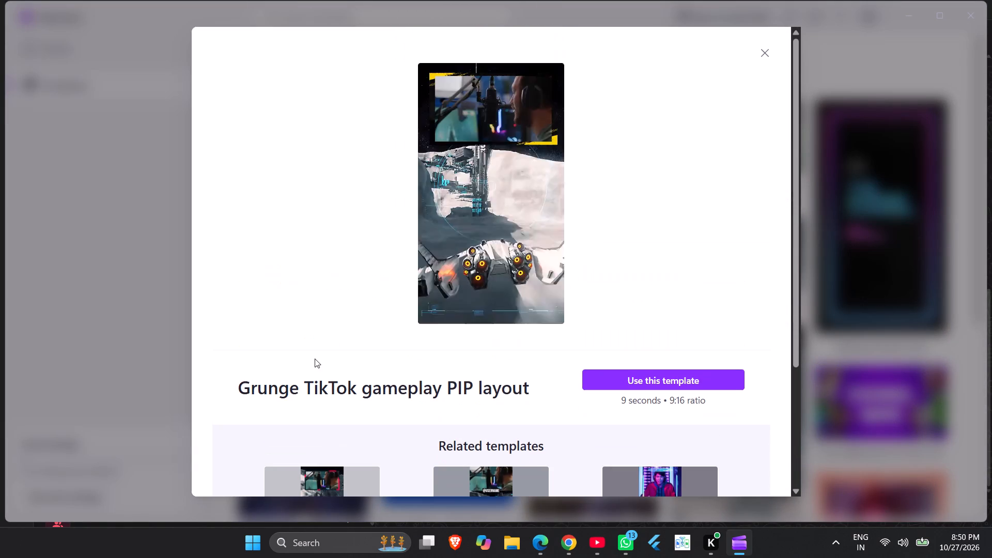
{"action": "left_click", "coordinate": [765, 60]}
{"action": "left_click", "coordinate": [767, 50]}
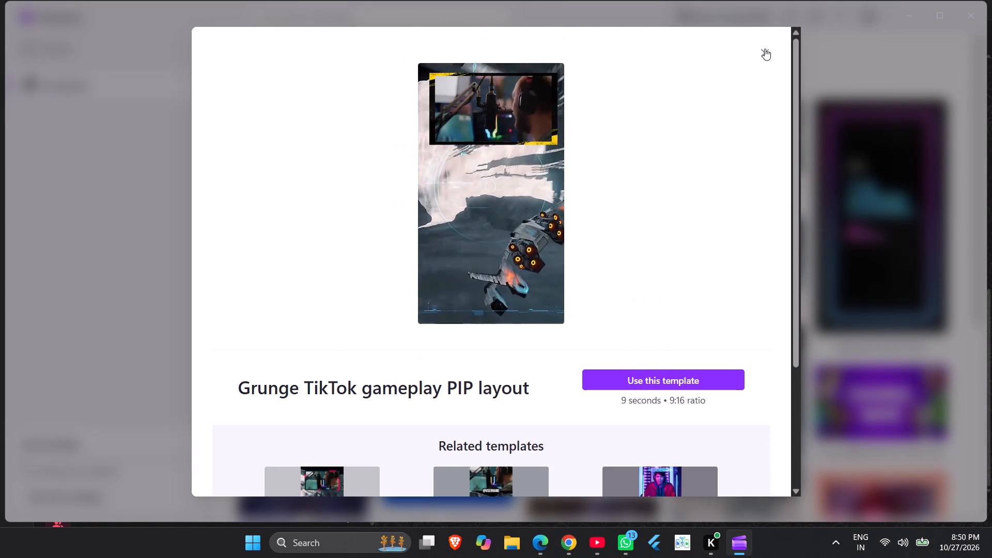
Look through the Gaming template category for a layout that suits vertical gameplay videos.
{"action": "scroll", "coordinate": [485, 350], "scroll_direction": "down", "scroll_amount": 2}
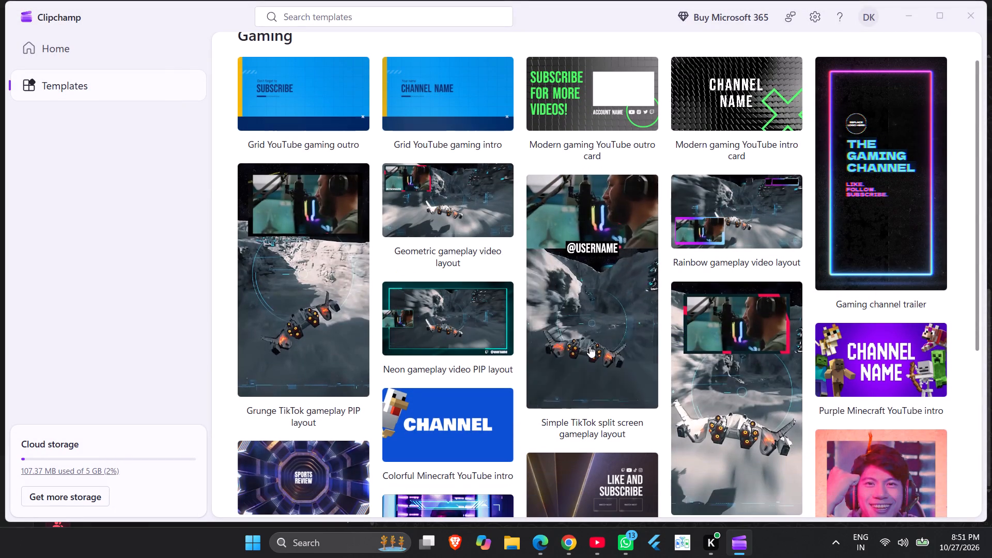
{"action": "scroll", "coordinate": [560, 344], "scroll_direction": "up", "scroll_amount": 4}
{"action": "scroll", "coordinate": [559, 339], "scroll_direction": "down", "scroll_amount": 12}
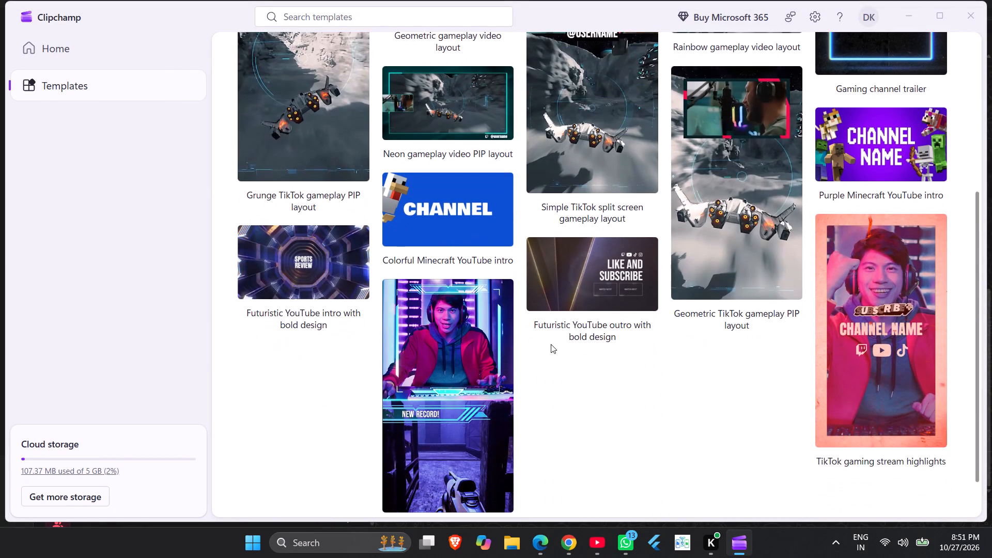
{"action": "scroll", "coordinate": [551, 344], "scroll_direction": "down", "scroll_amount": 1}
{"action": "scroll", "coordinate": [551, 344], "scroll_direction": "up", "scroll_amount": 2}
{"action": "scroll", "coordinate": [551, 344], "scroll_direction": "down", "scroll_amount": 10}
{"action": "scroll", "coordinate": [550, 345], "scroll_direction": "up", "scroll_amount": 8}
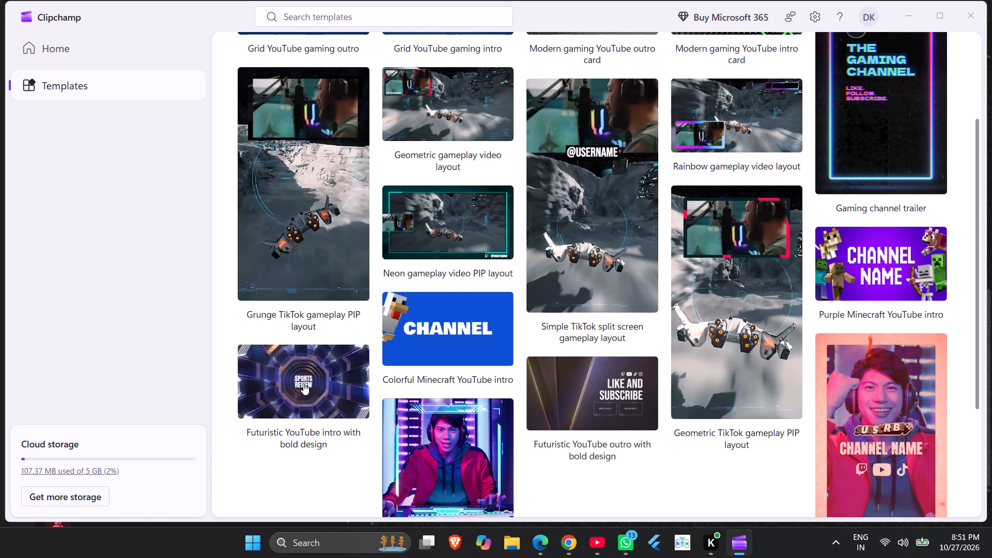
Preview the Simple TikTok split screen gameplay layout template and close the preview.
{"action": "left_click", "coordinate": [566, 262]}
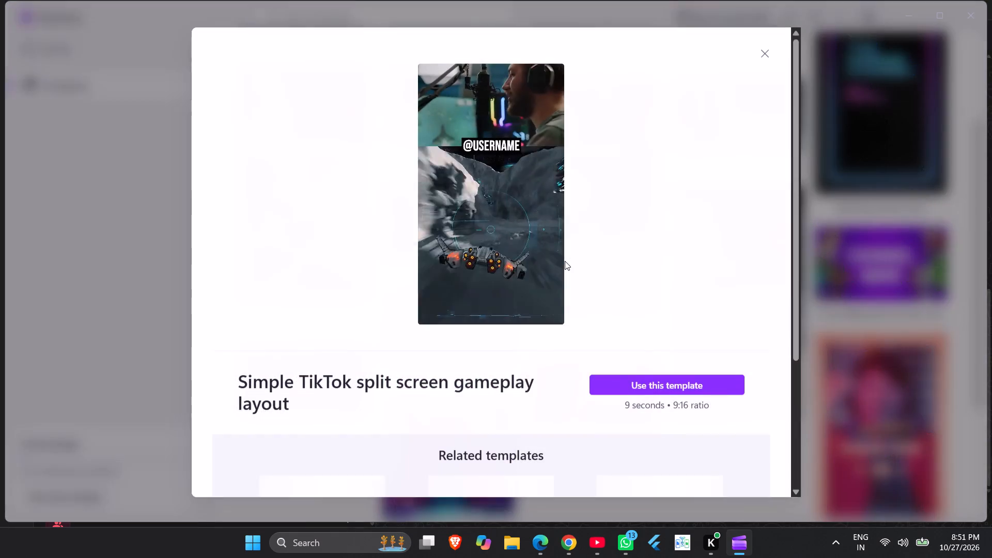
{"action": "left_click", "coordinate": [757, 48]}
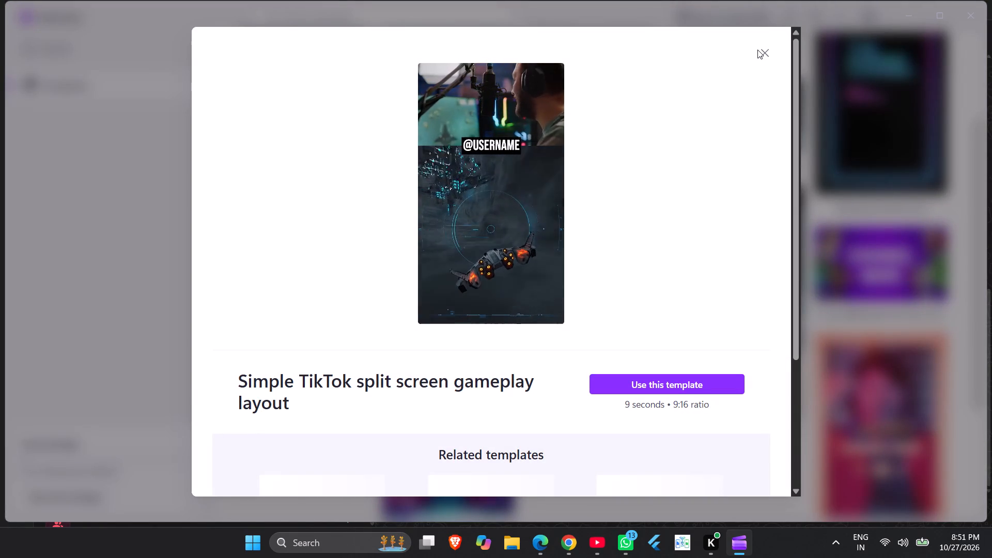
{"action": "left_click", "coordinate": [757, 50]}
{"action": "left_click", "coordinate": [764, 53]}
{"action": "left_click", "coordinate": [767, 53]}
Look over the Gaming templates again and open the Geometric TikTok gameplay PIP layout.
{"action": "scroll", "coordinate": [724, 278], "scroll_direction": "down", "scroll_amount": 3}
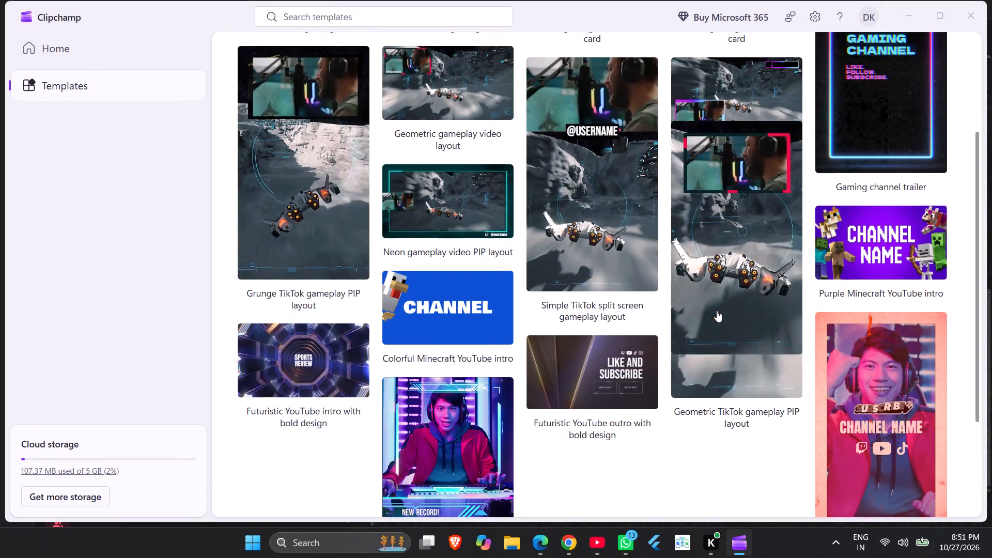
{"action": "scroll", "coordinate": [633, 349], "scroll_direction": "up", "scroll_amount": 10}
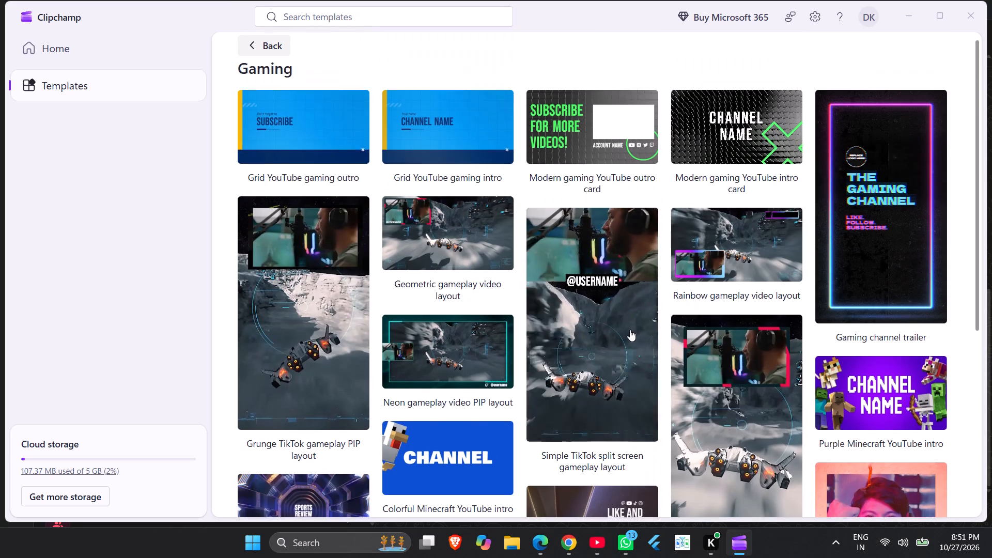
{"action": "scroll", "coordinate": [630, 330], "scroll_direction": "up", "scroll_amount": 3}
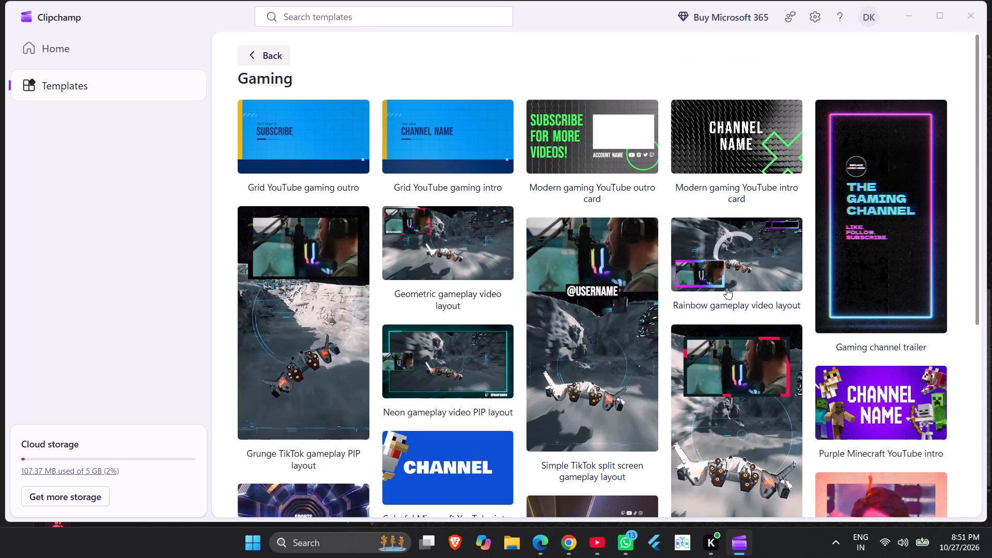
{"action": "scroll", "coordinate": [726, 290], "scroll_direction": "down", "scroll_amount": 5}
{"action": "left_click", "coordinate": [716, 314]}
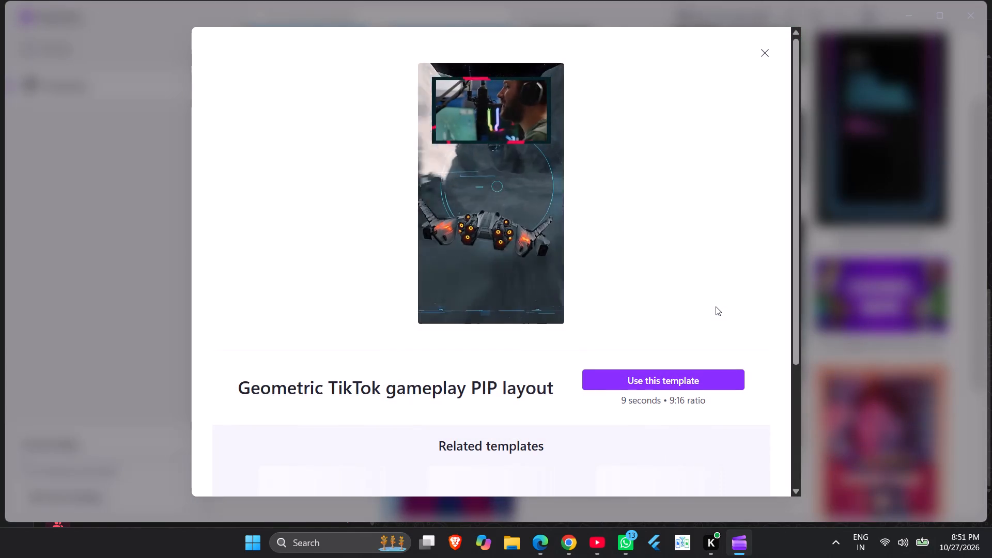
Look over the Geometric TikTok gameplay PIP layout preview and its related templates, and close the preview.
{"action": "scroll", "coordinate": [739, 230], "scroll_direction": "down", "scroll_amount": 6}
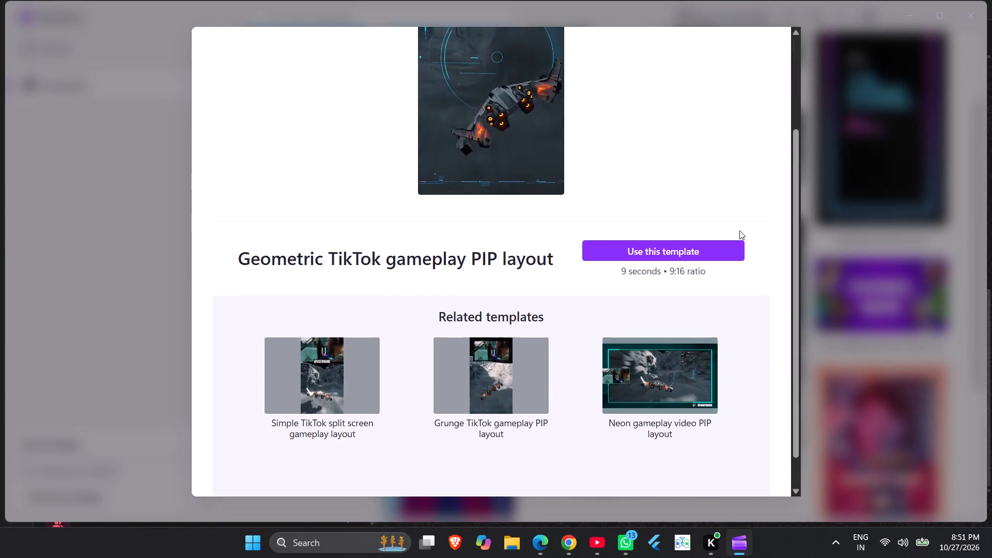
{"action": "scroll", "coordinate": [739, 230], "scroll_direction": "down", "scroll_amount": 4}
{"action": "scroll", "coordinate": [739, 230], "scroll_direction": "up", "scroll_amount": 1}
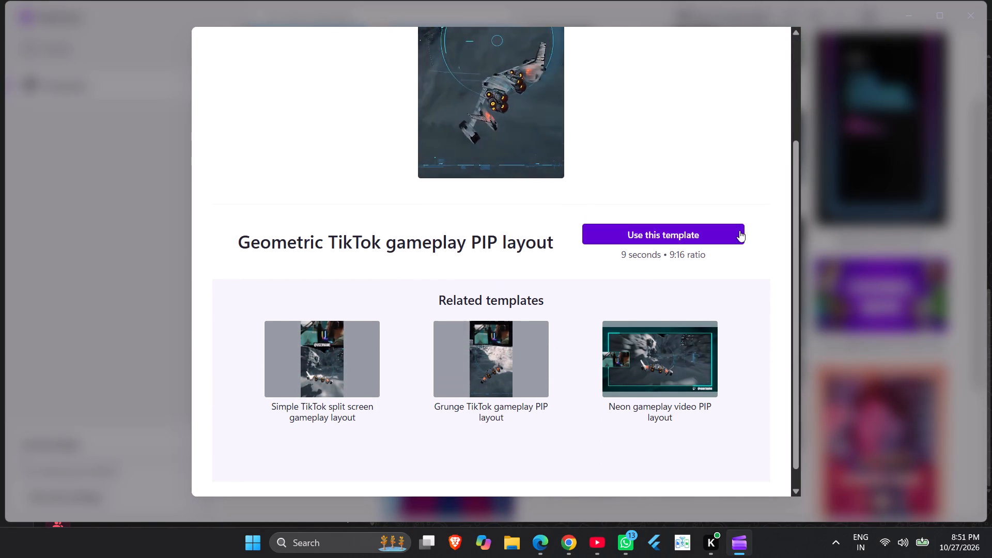
{"action": "scroll", "coordinate": [739, 230], "scroll_direction": "up", "scroll_amount": 4}
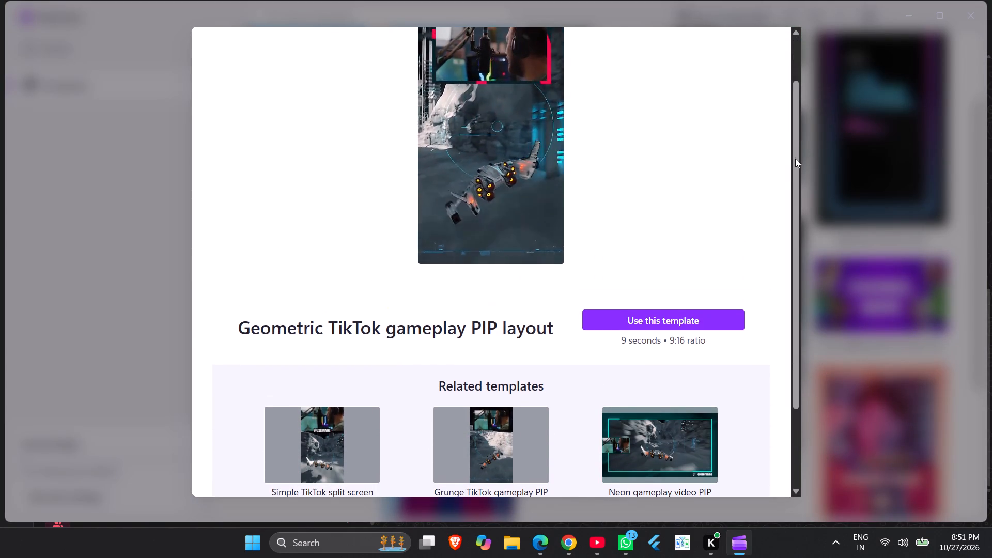
{"action": "left_click", "coordinate": [927, 101]}
{"action": "scroll", "coordinate": [228, 152], "scroll_direction": "up", "scroll_amount": 8}
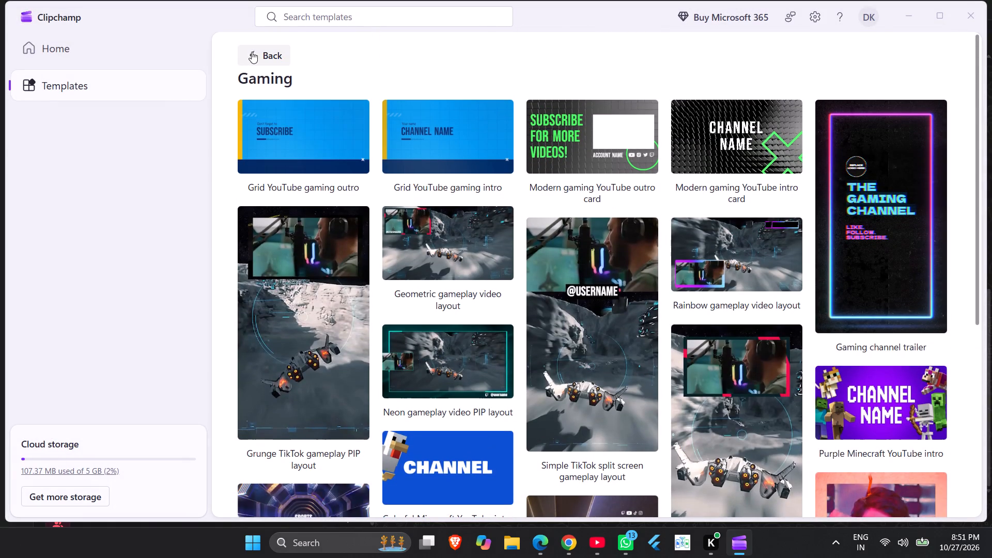
Leave the Gaming collection and look at the Instagram template category from the home page.
{"action": "left_click", "coordinate": [252, 51]}
{"action": "scroll", "coordinate": [373, 299], "scroll_direction": "down", "scroll_amount": 5}
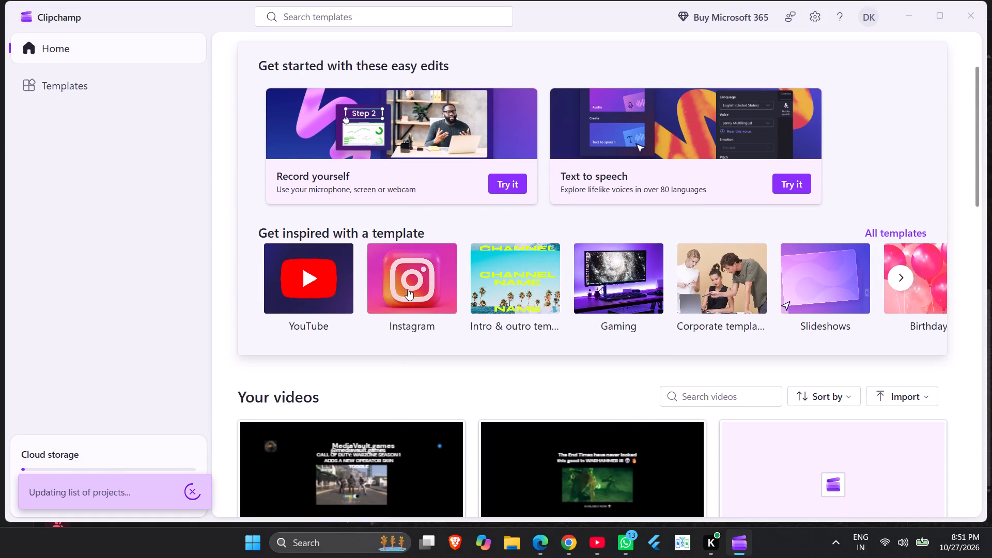
{"action": "scroll", "coordinate": [408, 288], "scroll_direction": "down", "scroll_amount": 5}
{"action": "scroll", "coordinate": [408, 288], "scroll_direction": "up", "scroll_amount": 3}
{"action": "left_click", "coordinate": [406, 242]}
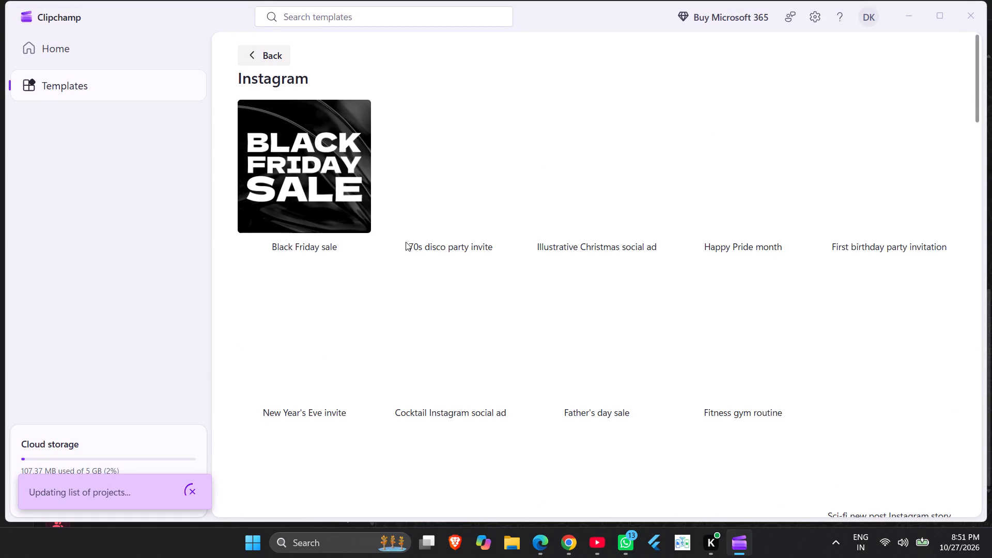
{"action": "scroll", "coordinate": [399, 241], "scroll_direction": "down", "scroll_amount": 7}
{"action": "scroll", "coordinate": [398, 242], "scroll_direction": "up", "scroll_amount": 7}
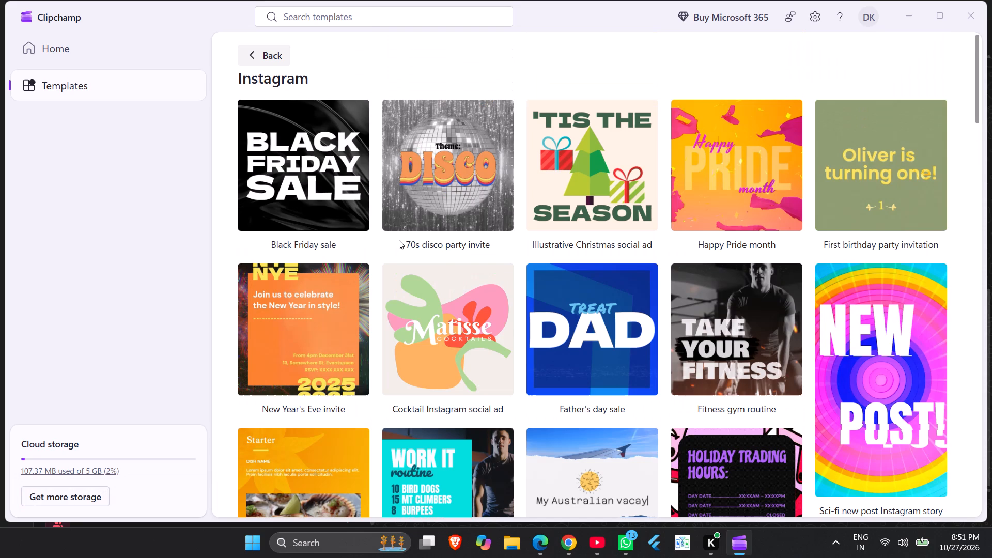
{"action": "scroll", "coordinate": [399, 240], "scroll_direction": "up", "scroll_amount": 5}
Maximize the window and search the templates for "game".
{"action": "left_click", "coordinate": [404, 19]}
{"action": "left_click", "coordinate": [404, 18]}
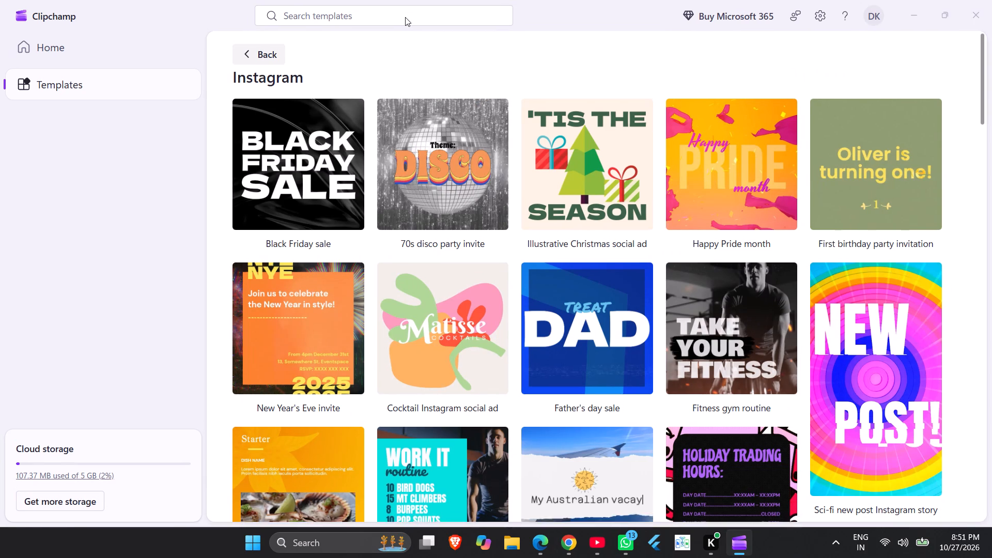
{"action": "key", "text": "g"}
{"action": "left_click", "coordinate": [408, 14]}
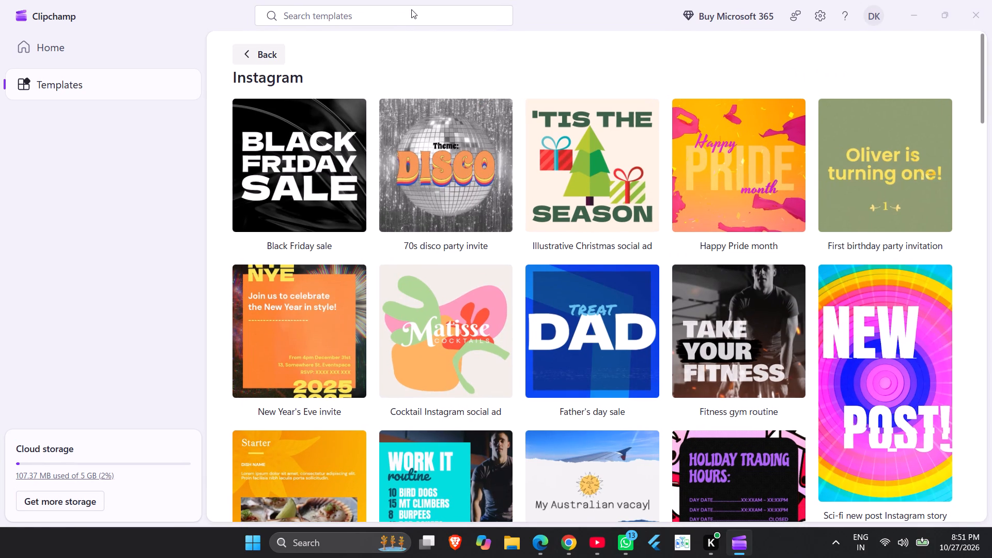
{"action": "left_click", "coordinate": [411, 9]}
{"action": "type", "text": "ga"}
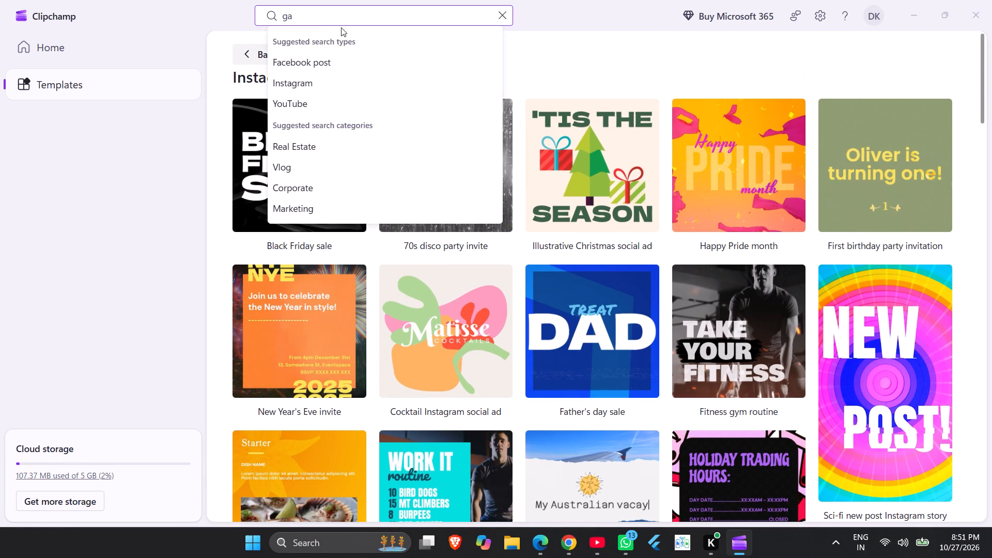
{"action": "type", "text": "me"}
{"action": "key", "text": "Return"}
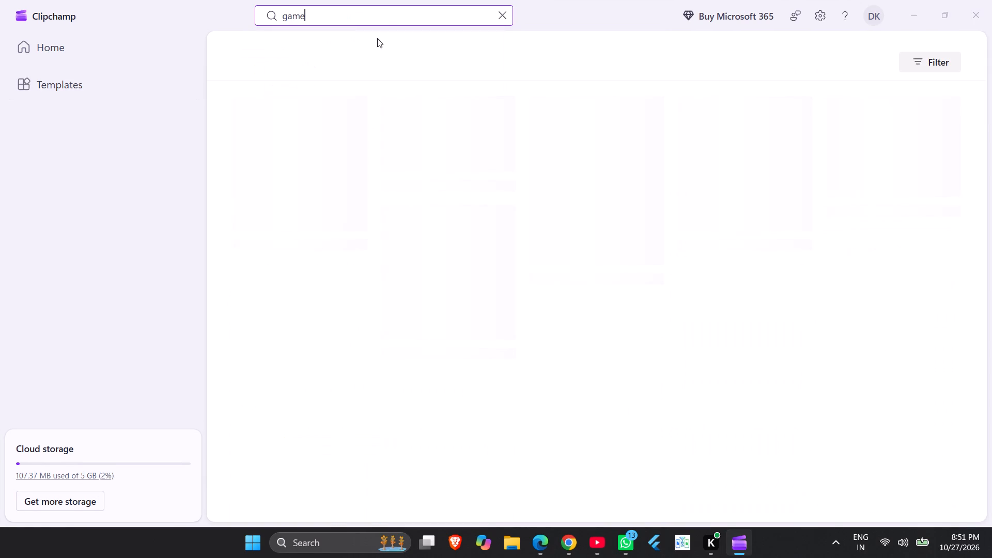
Lower the laptop's screen brightness to about one fifth of its range.
{"action": "left_click", "coordinate": [912, 549]}
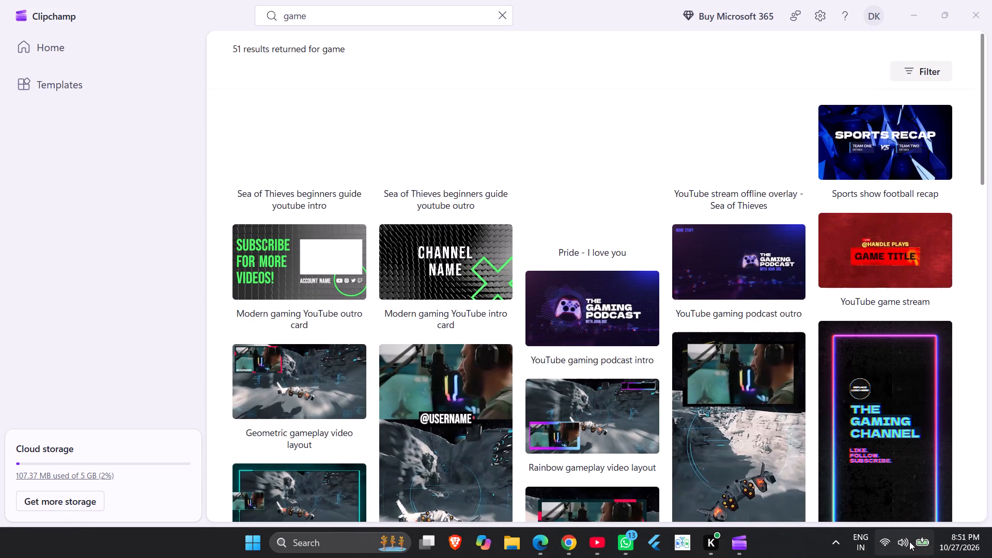
{"action": "left_click", "coordinate": [907, 540]}
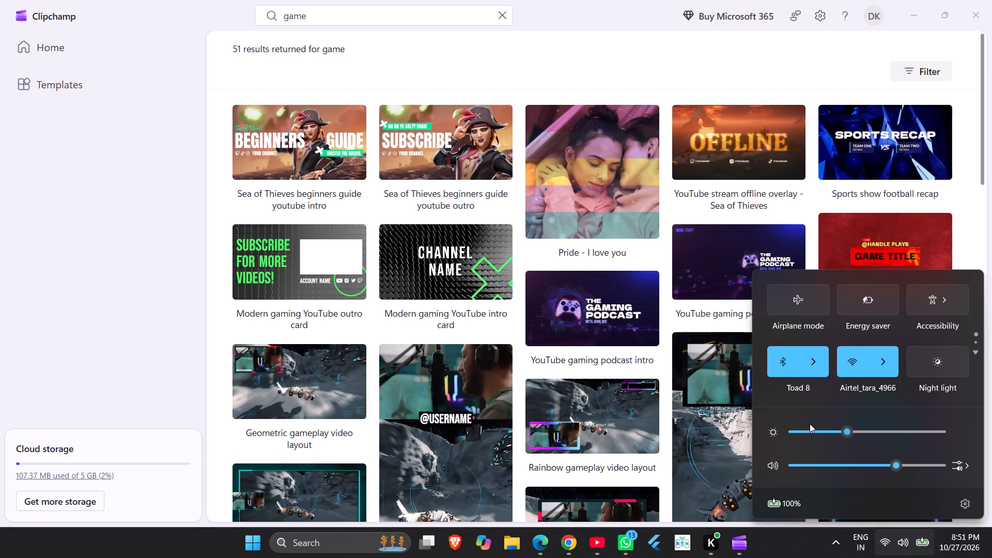
{"action": "left_click", "coordinate": [810, 424]}
{"action": "left_click", "coordinate": [817, 420]}
Look through the "game" template results for gameplay layouts, intros and overlays, and clear the search.
{"action": "scroll", "coordinate": [625, 330], "scroll_direction": "down", "scroll_amount": 7}
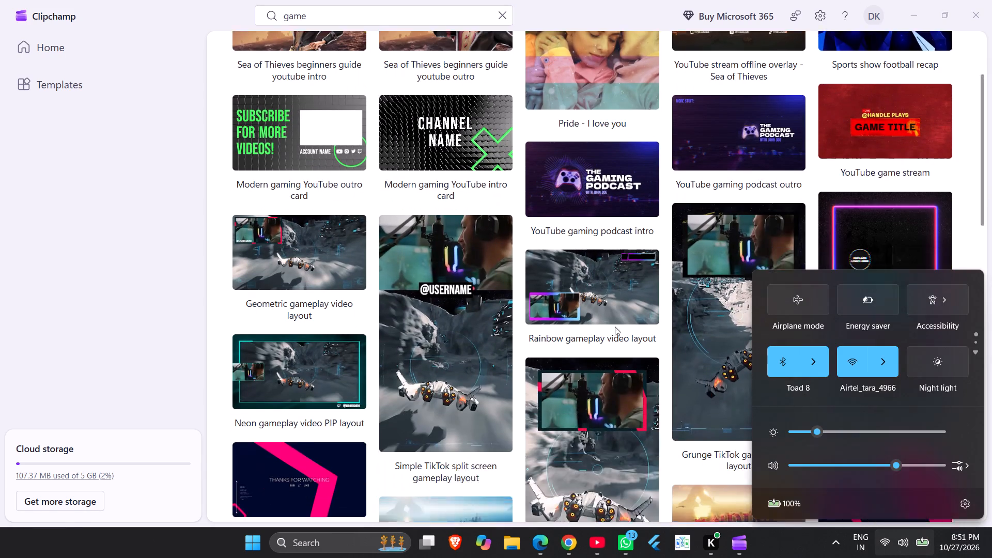
{"action": "scroll", "coordinate": [615, 327], "scroll_direction": "down", "scroll_amount": 1}
{"action": "scroll", "coordinate": [604, 317], "scroll_direction": "up", "scroll_amount": 1}
{"action": "scroll", "coordinate": [600, 314], "scroll_direction": "down", "scroll_amount": 20}
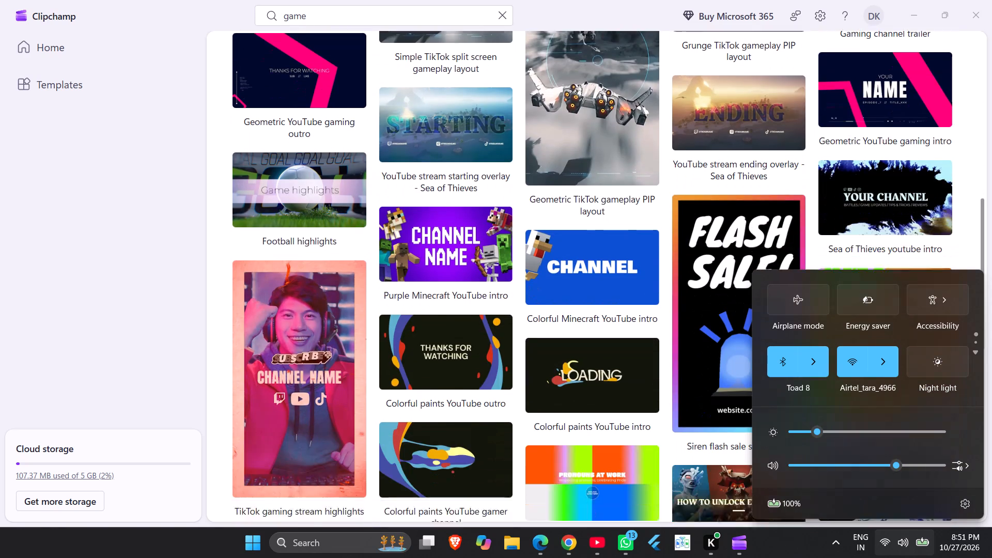
{"action": "scroll", "coordinate": [600, 314], "scroll_direction": "down", "scroll_amount": 13}
{"action": "scroll", "coordinate": [600, 314], "scroll_direction": "down", "scroll_amount": 8}
{"action": "scroll", "coordinate": [600, 314], "scroll_direction": "up", "scroll_amount": 9}
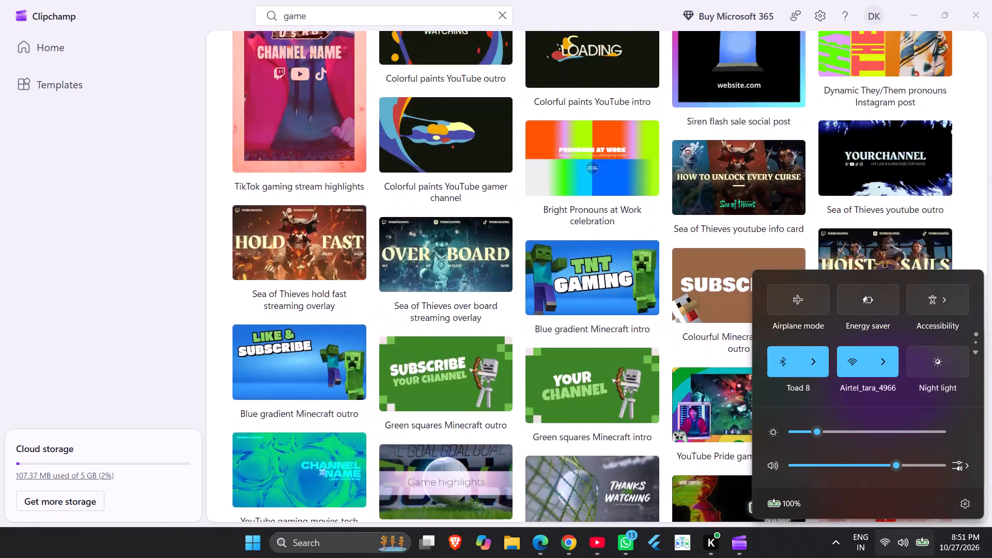
{"action": "scroll", "coordinate": [600, 314], "scroll_direction": "up", "scroll_amount": 14}
{"action": "scroll", "coordinate": [600, 314], "scroll_direction": "down", "scroll_amount": 2}
{"action": "scroll", "coordinate": [600, 314], "scroll_direction": "up", "scroll_amount": 6}
{"action": "scroll", "coordinate": [600, 314], "scroll_direction": "down", "scroll_amount": 1}
{"action": "scroll", "coordinate": [600, 314], "scroll_direction": "up", "scroll_amount": 2}
{"action": "scroll", "coordinate": [600, 314], "scroll_direction": "down", "scroll_amount": 2}
{"action": "scroll", "coordinate": [600, 314], "scroll_direction": "up", "scroll_amount": 4}
{"action": "scroll", "coordinate": [600, 314], "scroll_direction": "down", "scroll_amount": 4}
{"action": "scroll", "coordinate": [600, 314], "scroll_direction": "up", "scroll_amount": 4}
{"action": "scroll", "coordinate": [594, 311], "scroll_direction": "down", "scroll_amount": 1}
{"action": "scroll", "coordinate": [594, 311], "scroll_direction": "up", "scroll_amount": 9}
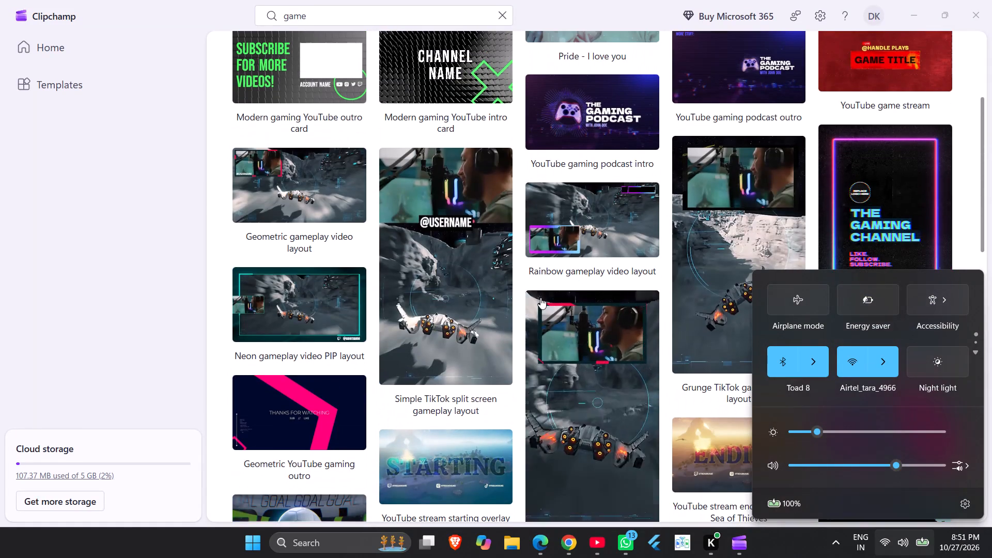
{"action": "left_click", "coordinate": [496, 12]}
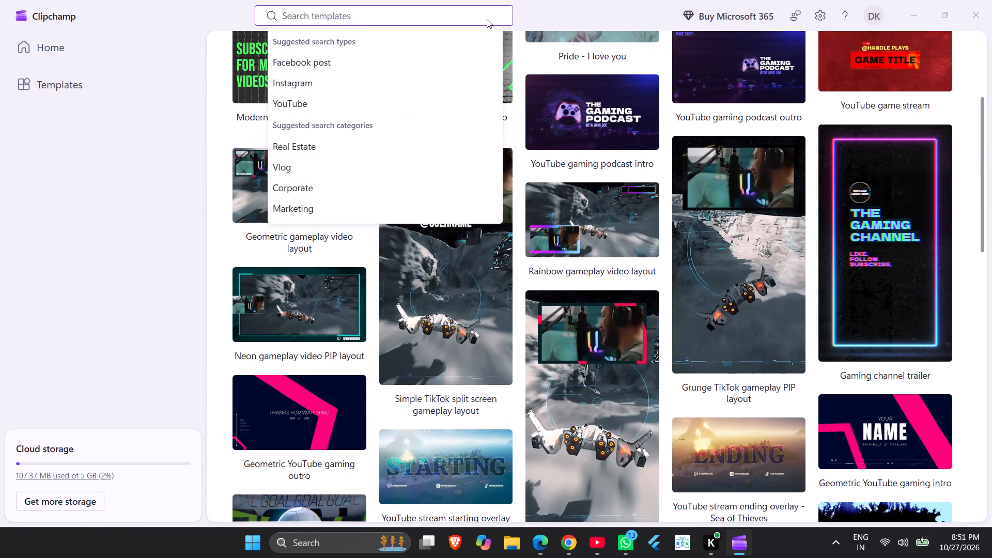
Search the Clipchamp templates for "call of duty".
{"action": "type", "text": "call of duty"}
{"action": "key", "text": "Return"}
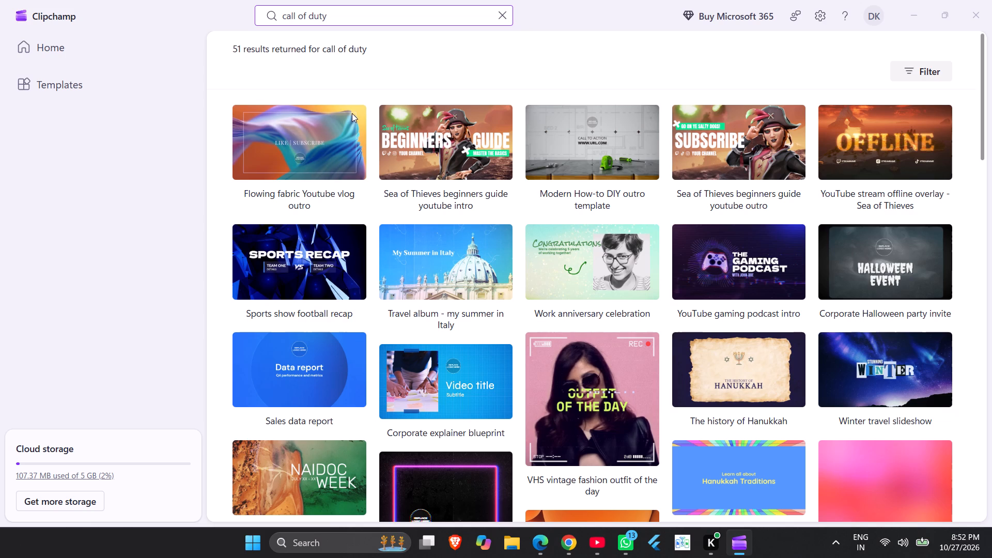
Preview the Sea of Thieves beginners guide youtube intro template and close the preview.
{"action": "left_click", "coordinate": [436, 137]}
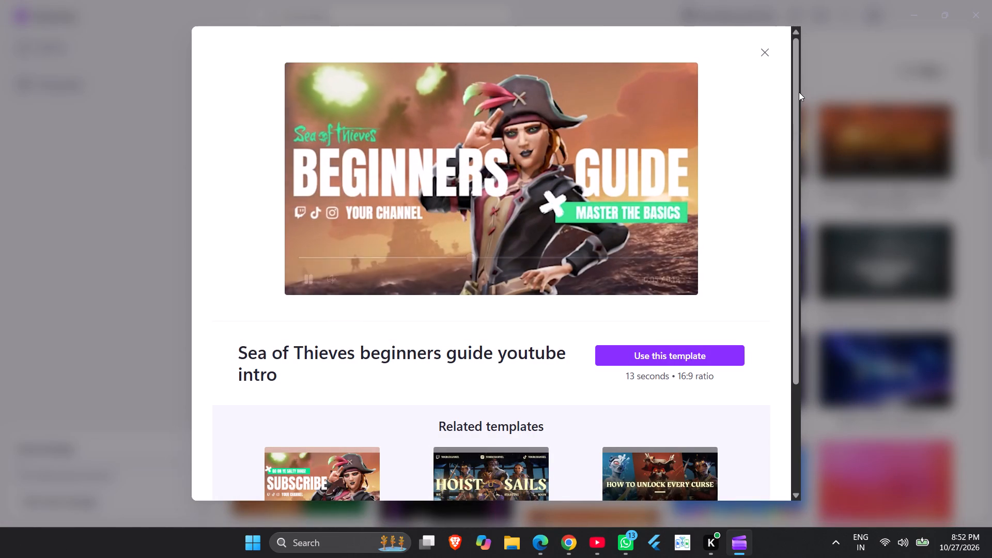
{"action": "left_click", "coordinate": [767, 45]}
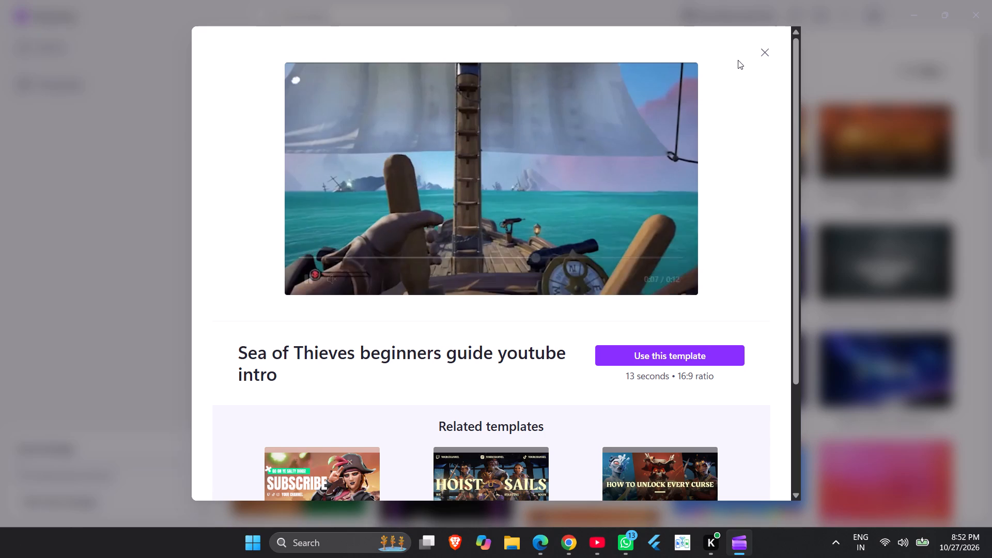
{"action": "left_click", "coordinate": [759, 54]}
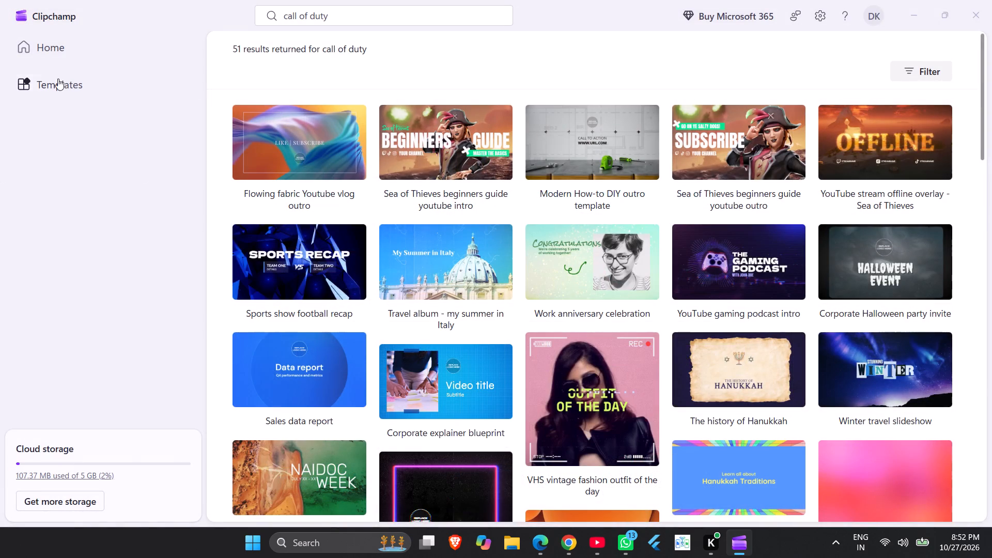
Return to the Clipchamp home page and create a new video from scratch.
{"action": "left_click", "coordinate": [58, 50]}
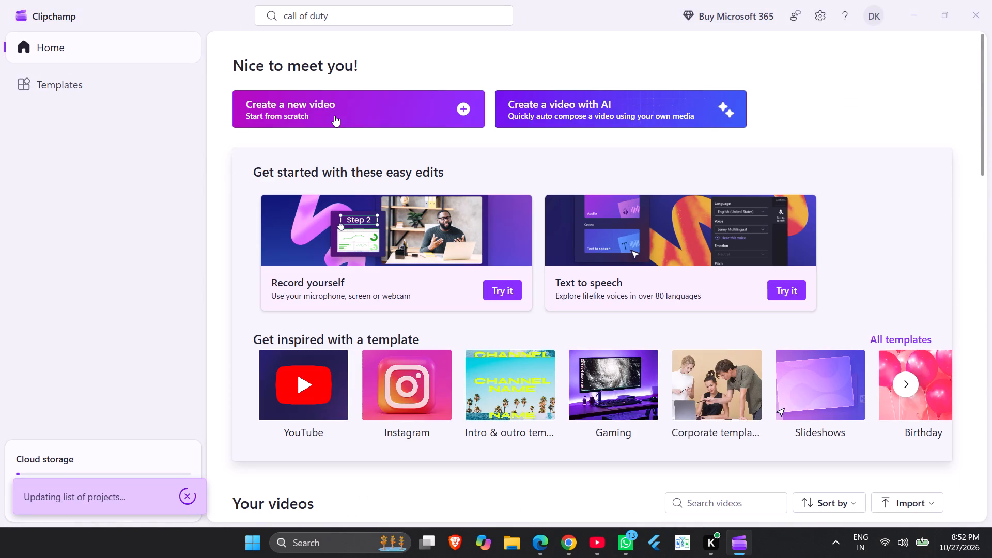
{"action": "left_click", "coordinate": [334, 115]}
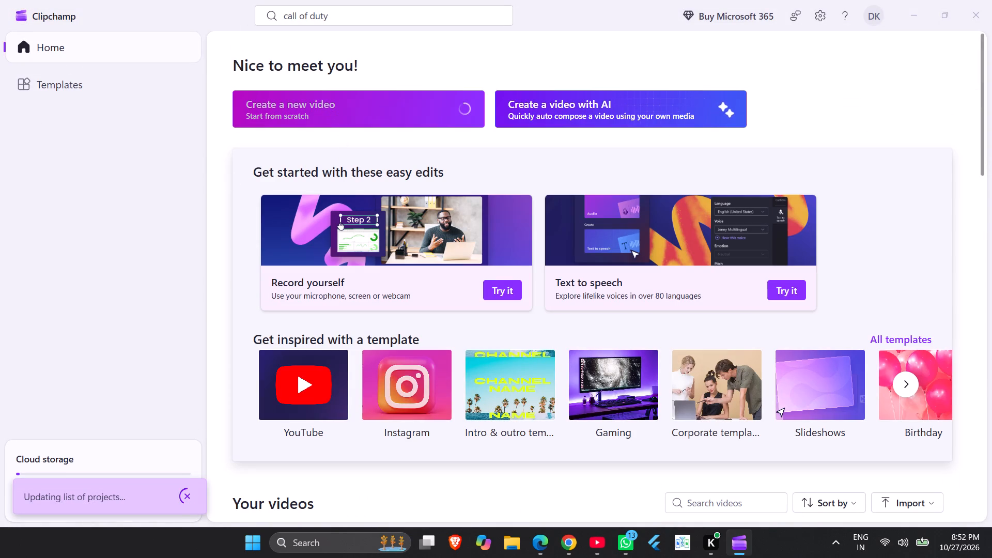
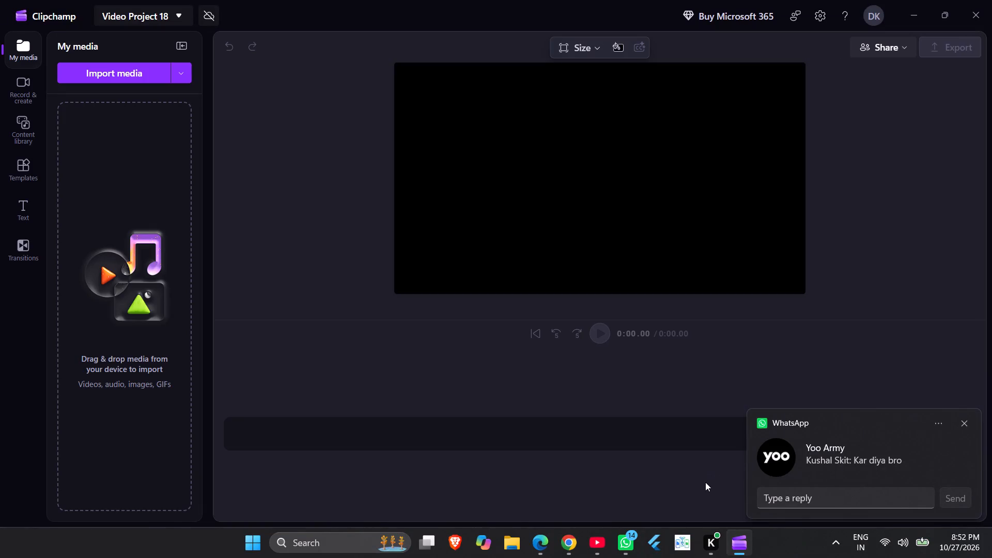
Import the video 2.mp4 from the downloaded folder inside the Desktop's cod folder into the project media.
{"action": "left_click", "coordinate": [89, 64]}
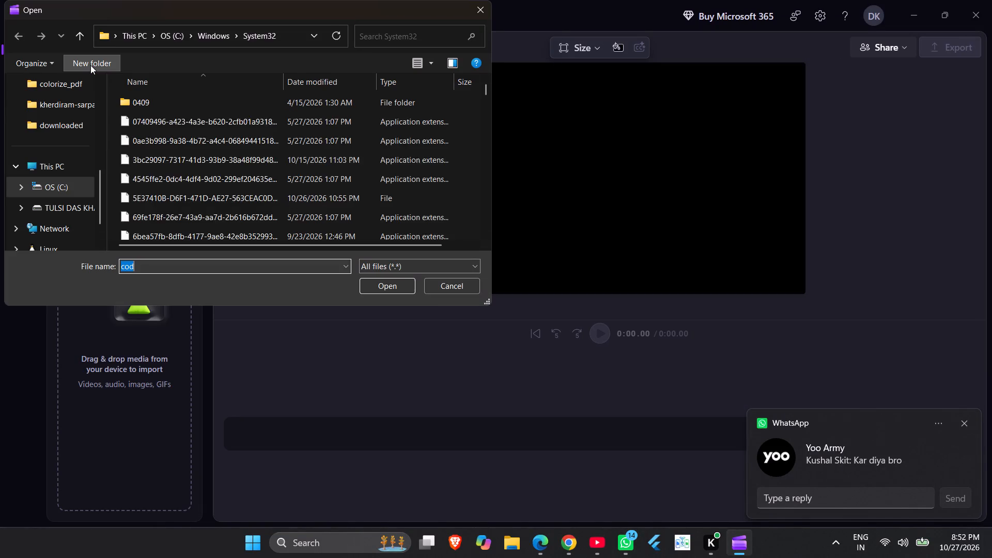
{"action": "scroll", "coordinate": [145, 104], "scroll_direction": "down", "scroll_amount": 13}
{"action": "scroll", "coordinate": [145, 109], "scroll_direction": "up", "scroll_amount": 4}
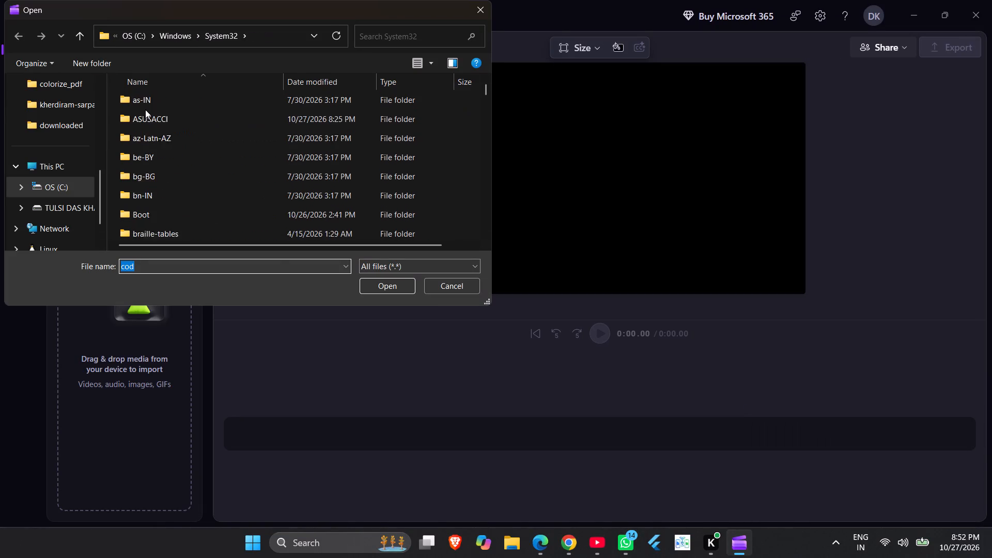
{"action": "scroll", "coordinate": [145, 110], "scroll_direction": "up", "scroll_amount": 8}
{"action": "scroll", "coordinate": [145, 110], "scroll_direction": "down", "scroll_amount": 1}
{"action": "scroll", "coordinate": [30, 110], "scroll_direction": "up", "scroll_amount": 4}
{"action": "scroll", "coordinate": [30, 110], "scroll_direction": "down", "scroll_amount": 1}
{"action": "scroll", "coordinate": [30, 110], "scroll_direction": "up", "scroll_amount": 6}
{"action": "scroll", "coordinate": [30, 110], "scroll_direction": "down", "scroll_amount": 3}
{"action": "scroll", "coordinate": [32, 111], "scroll_direction": "up", "scroll_amount": 2}
{"action": "scroll", "coordinate": [32, 111], "scroll_direction": "down", "scroll_amount": 1}
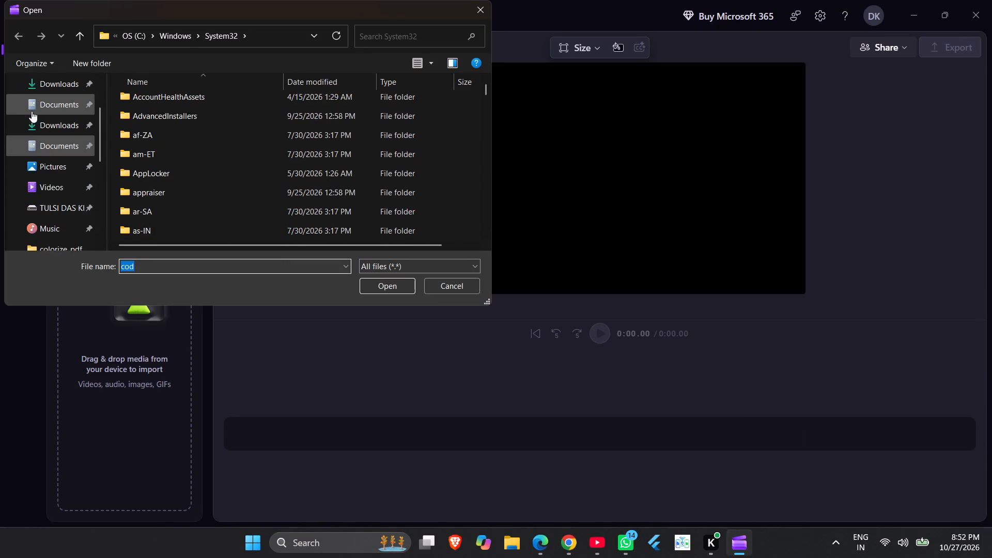
{"action": "scroll", "coordinate": [42, 95], "scroll_direction": "up", "scroll_amount": 5}
{"action": "left_click", "coordinate": [41, 165]}
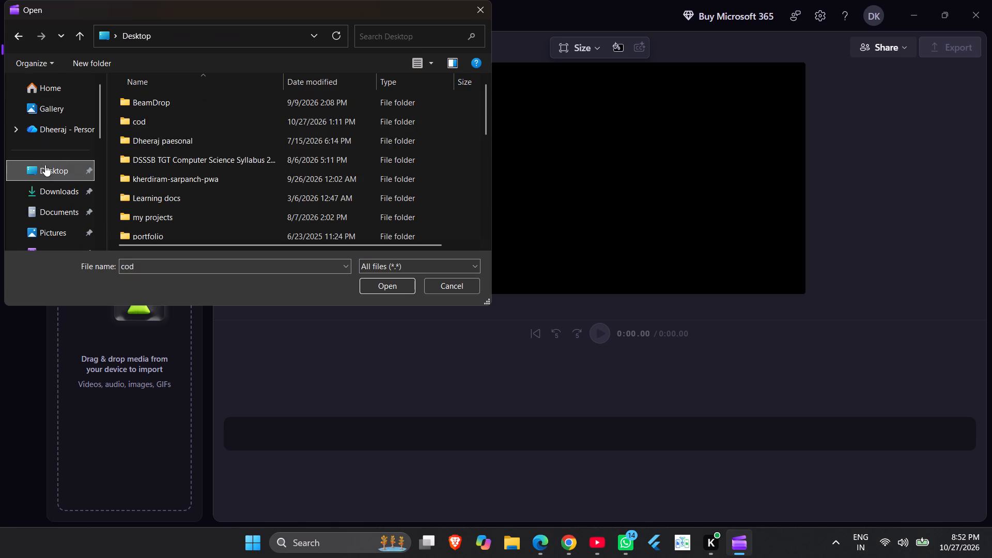
{"action": "double_click", "coordinate": [132, 125]}
{"action": "double_click", "coordinate": [146, 101]}
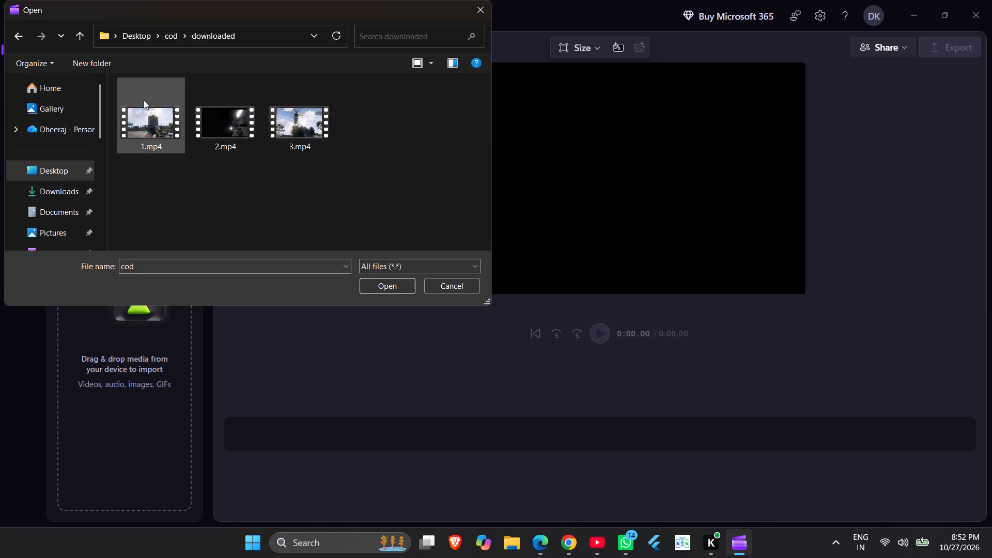
{"action": "left_click", "coordinate": [144, 100]}
{"action": "left_click", "coordinate": [219, 145]}
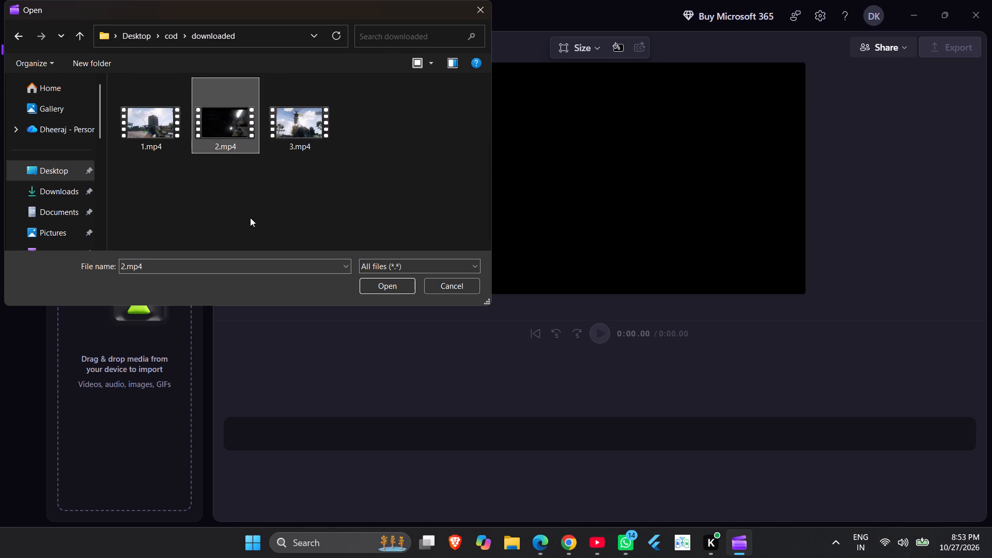
{"action": "left_click", "coordinate": [389, 285]}
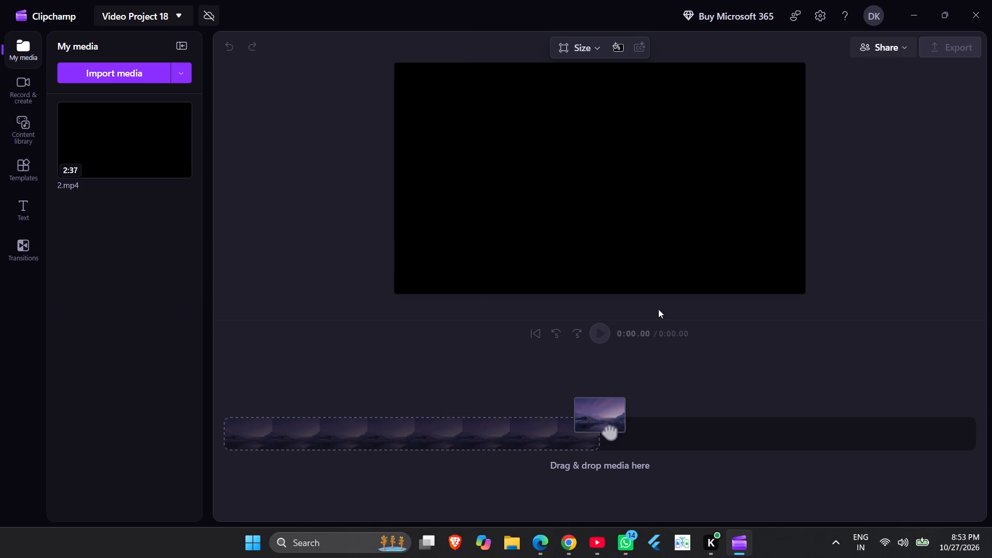
Add the 2.mp4 clip to the empty timeline.
{"action": "left_click", "coordinate": [151, 145]}
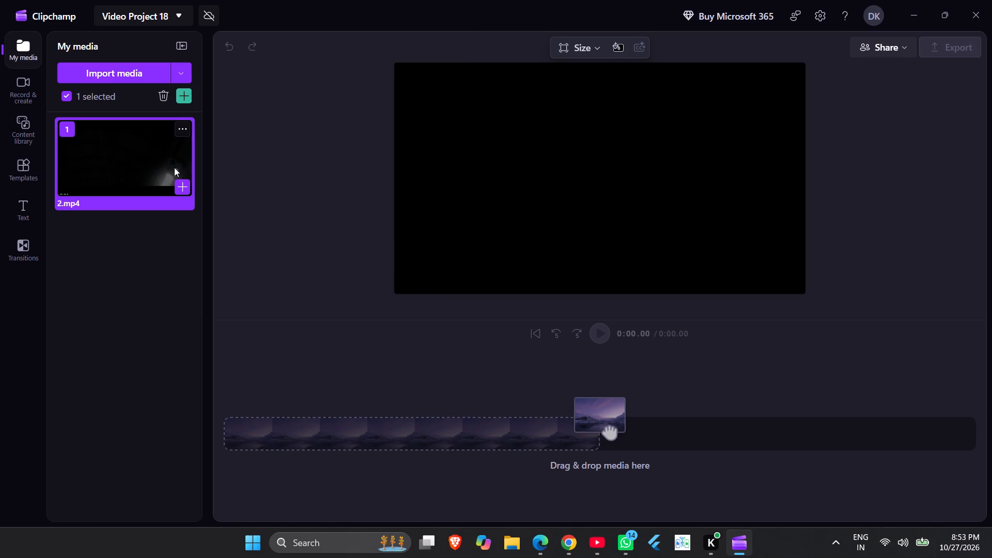
{"action": "left_click_drag", "start_coordinate": [155, 154], "coordinate": [579, 213]}
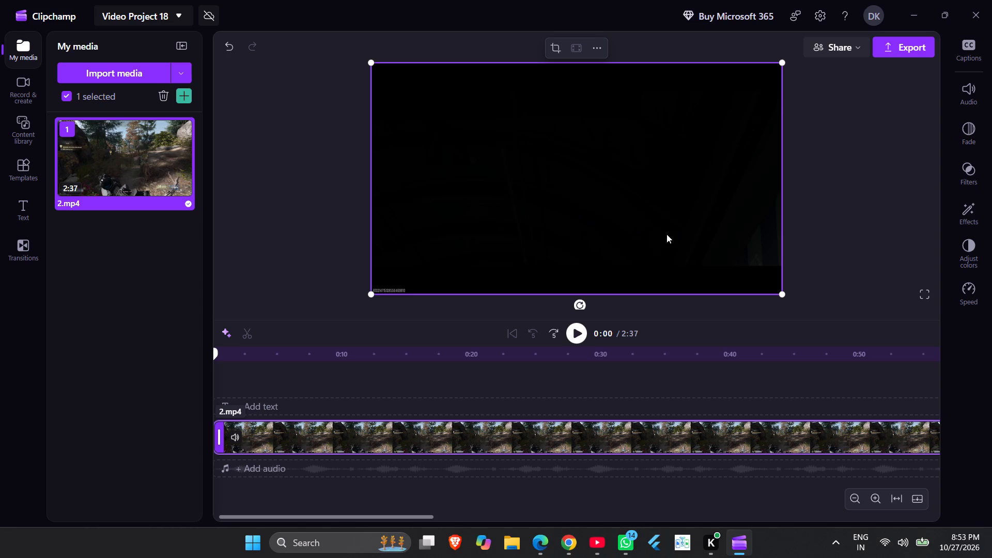
Play through the 2.mp4 footage from the start, skipping ahead in places, to review the gameplay up to its end.
{"action": "left_click", "coordinate": [584, 338]}
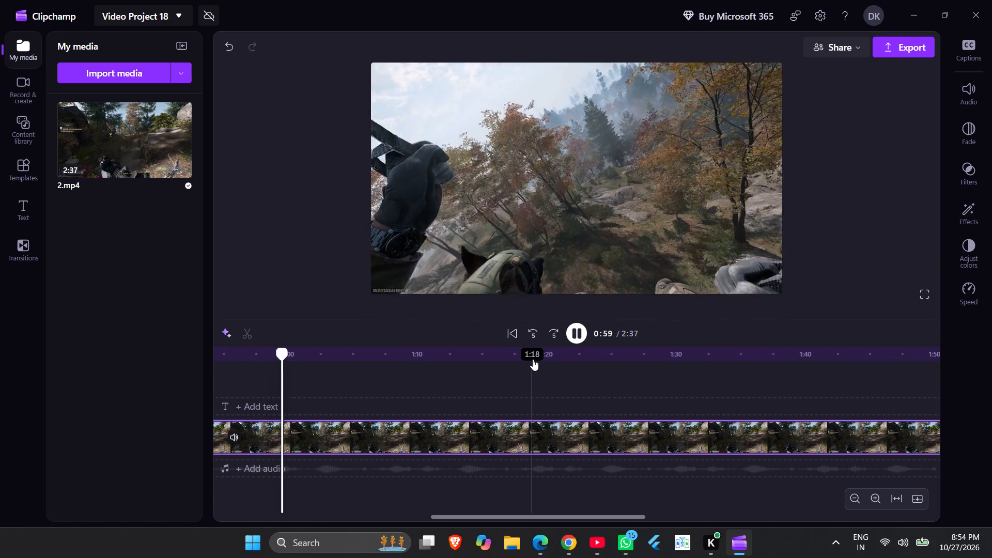
{"action": "left_click", "coordinate": [685, 389]}
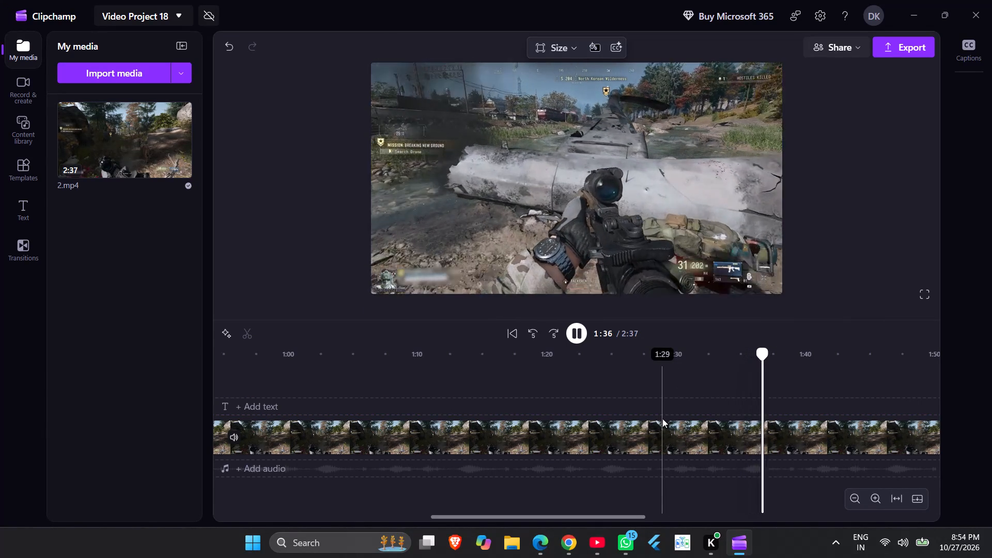
{"action": "left_click", "coordinate": [911, 377]}
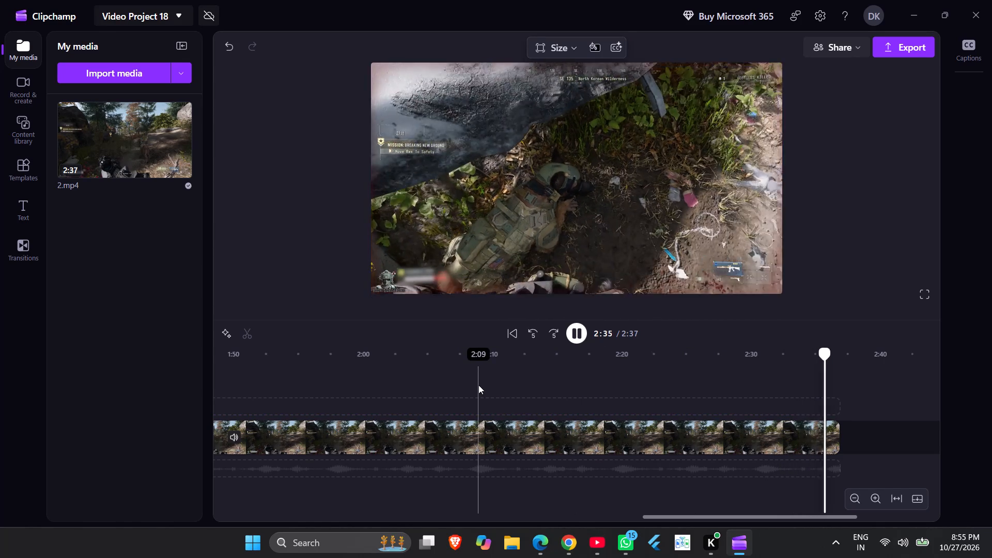
Locate the moment with the handheld map tablet in the 2.mp4 clip and split the clip there, at about 2:01.
{"action": "left_click", "coordinate": [478, 385]}
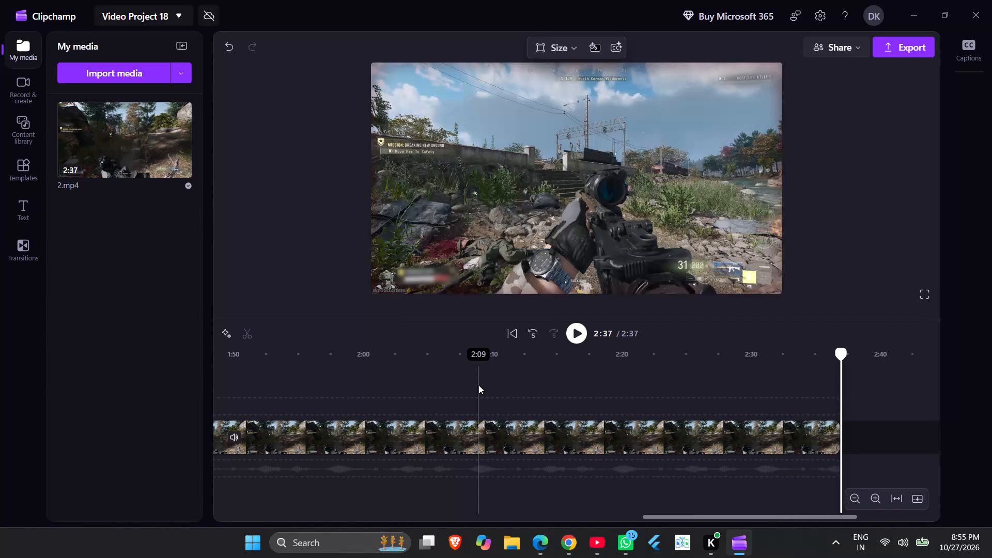
{"action": "left_click", "coordinate": [577, 330]}
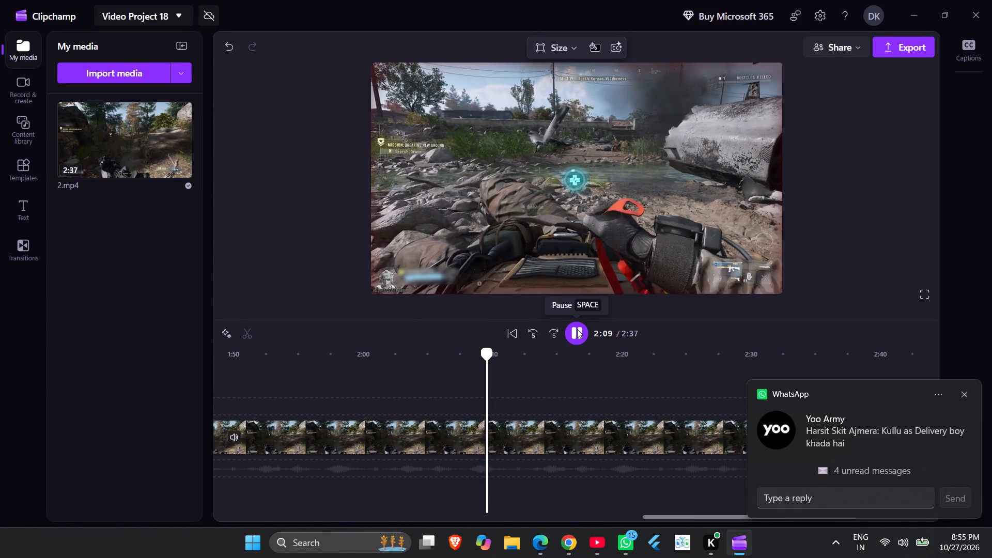
{"action": "left_click", "coordinate": [360, 384]}
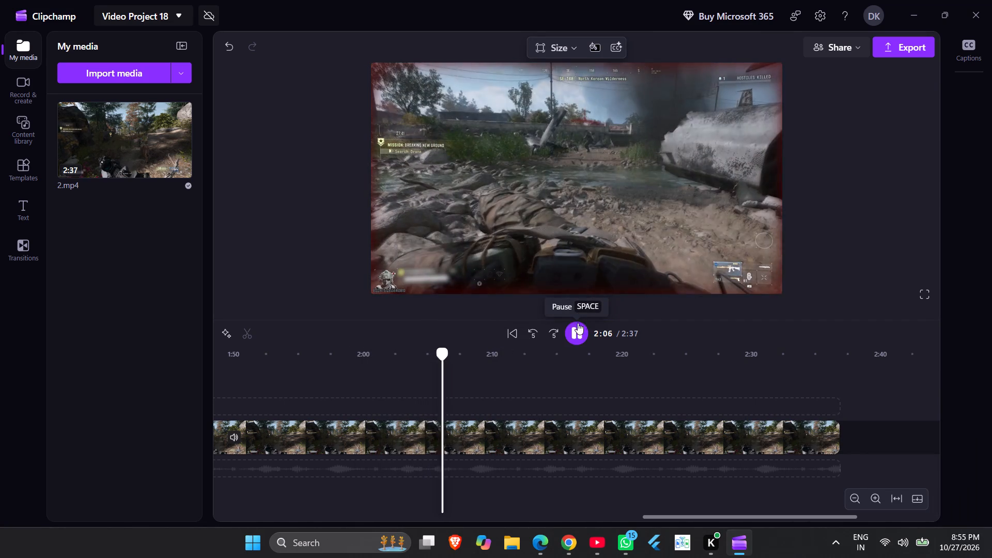
{"action": "left_click", "coordinate": [348, 382]}
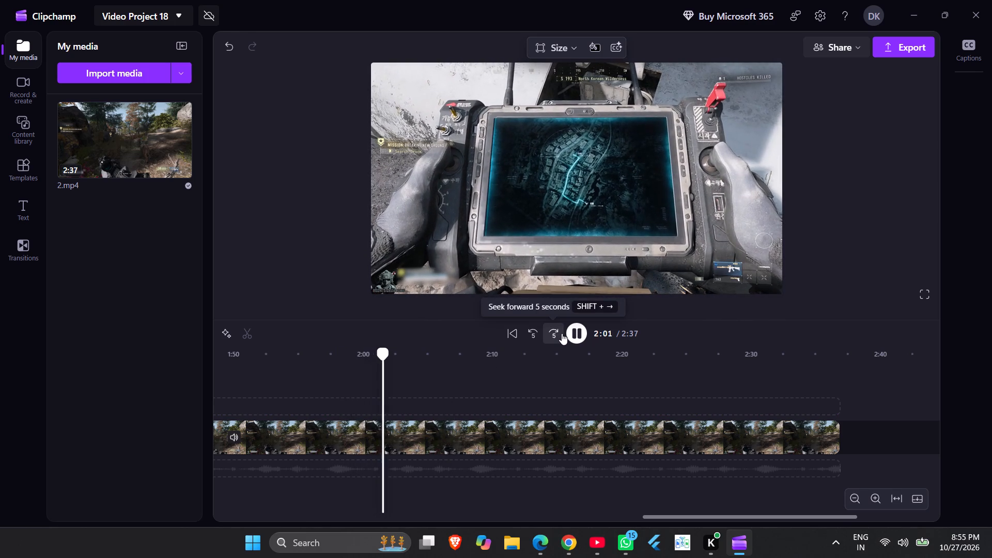
{"action": "left_click", "coordinate": [565, 331]}
{"action": "left_click", "coordinate": [572, 329]}
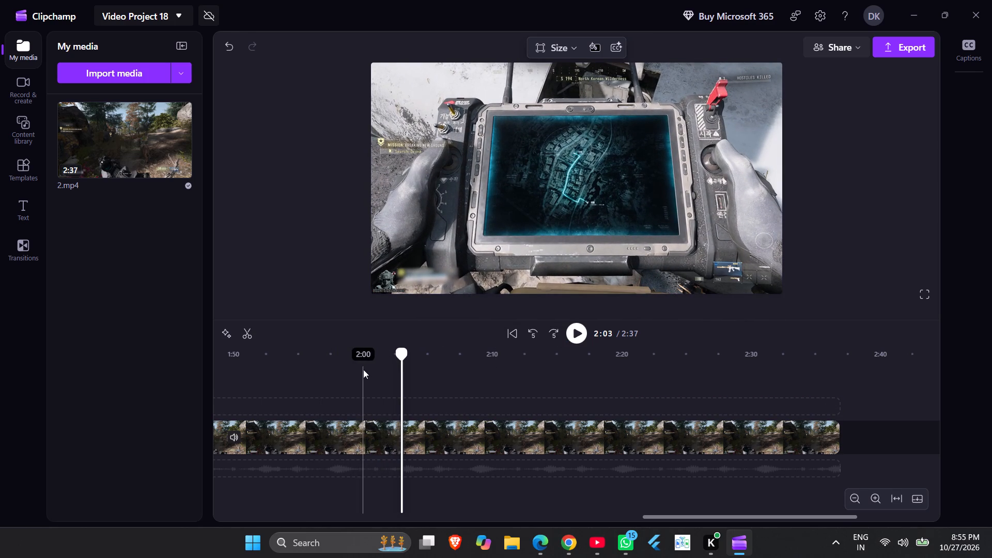
{"action": "left_click", "coordinate": [593, 332]}
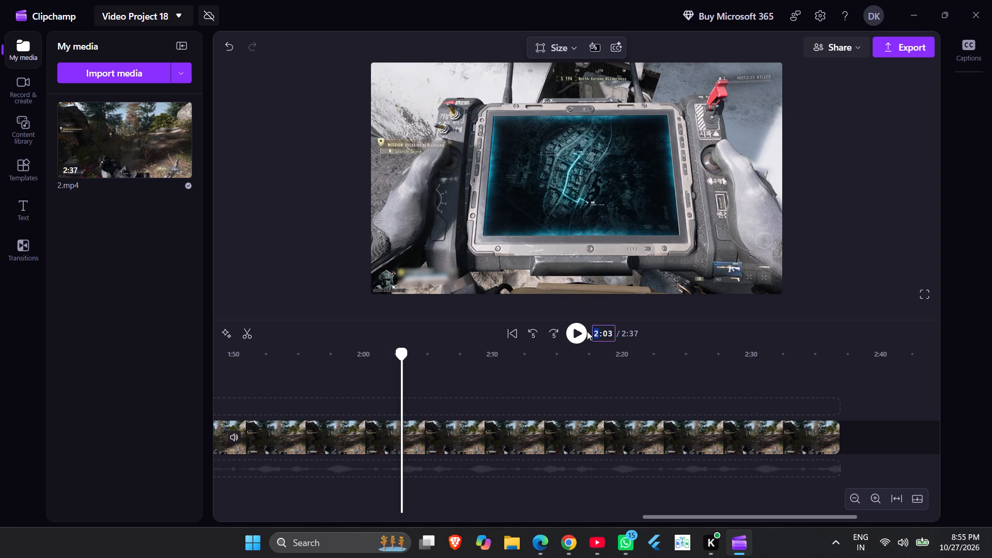
{"action": "left_click", "coordinate": [584, 332]}
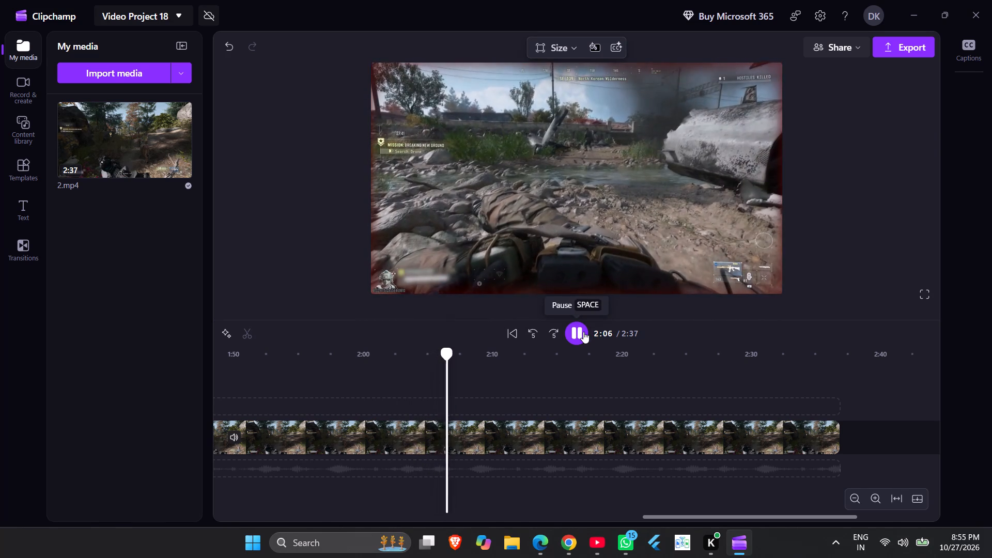
{"action": "left_click", "coordinate": [393, 377]}
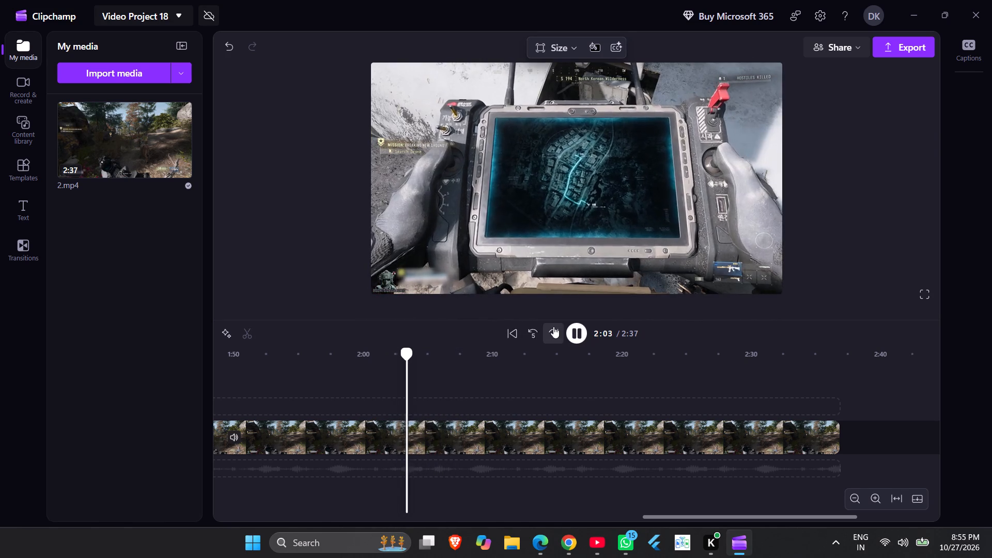
{"action": "left_click", "coordinate": [371, 372]}
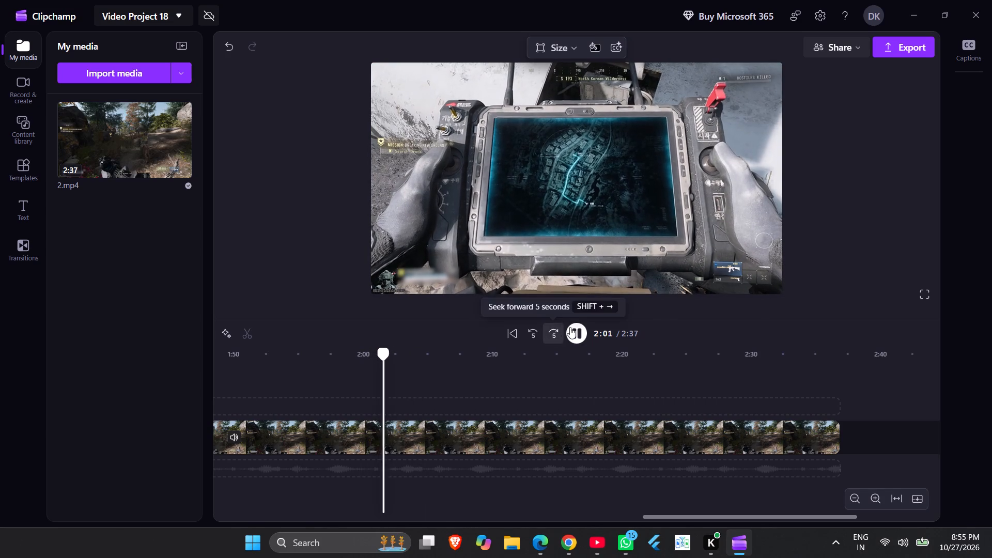
{"action": "left_click", "coordinate": [574, 327]}
{"action": "left_click", "coordinate": [357, 442]}
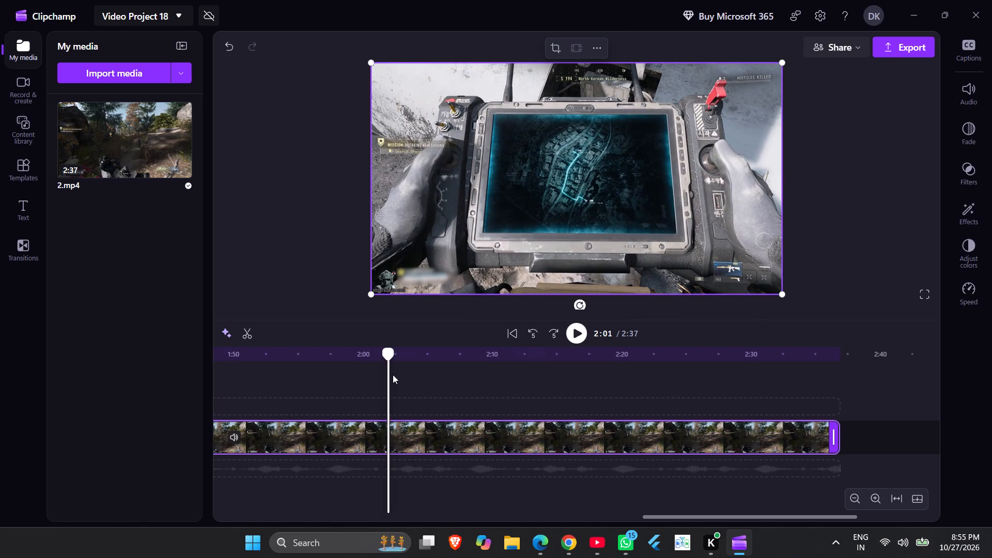
{"action": "left_click", "coordinate": [253, 337]}
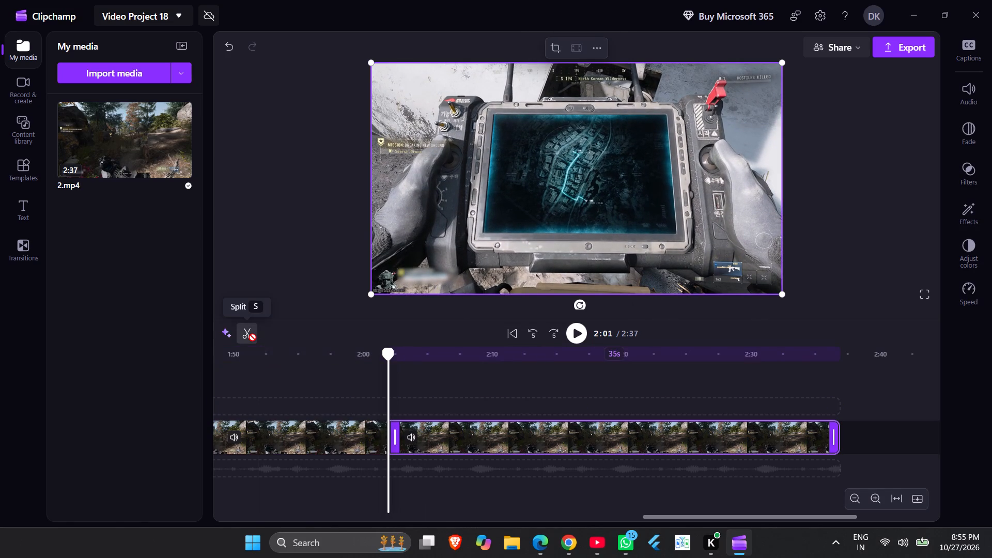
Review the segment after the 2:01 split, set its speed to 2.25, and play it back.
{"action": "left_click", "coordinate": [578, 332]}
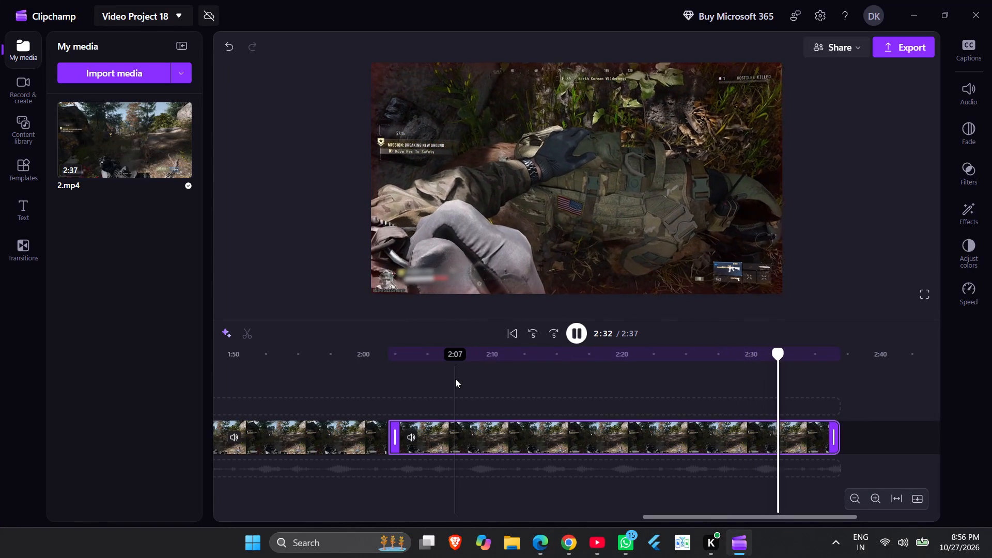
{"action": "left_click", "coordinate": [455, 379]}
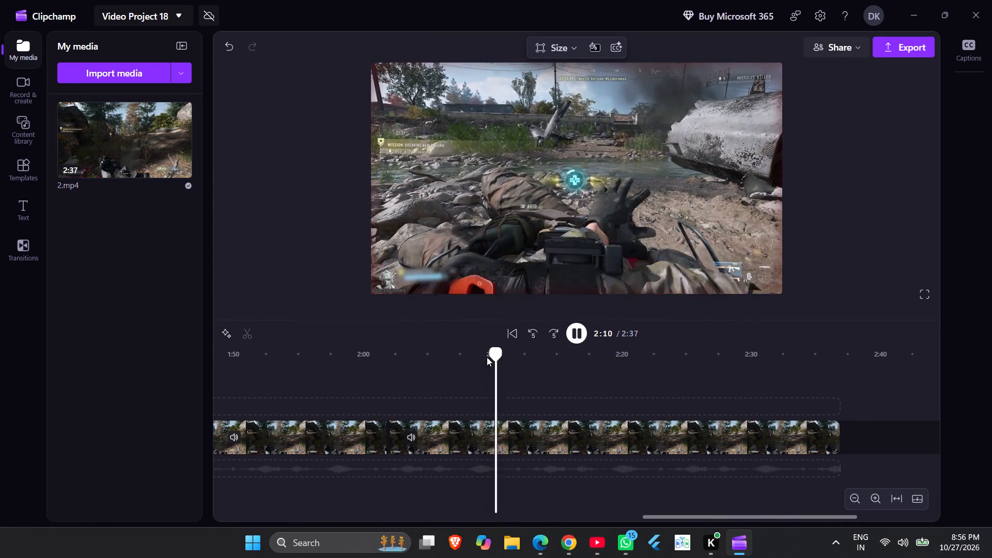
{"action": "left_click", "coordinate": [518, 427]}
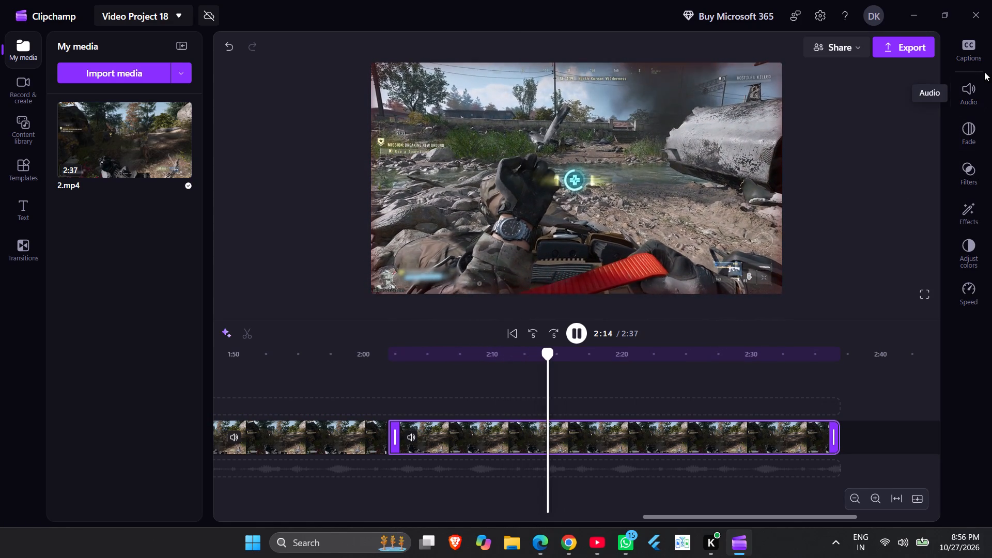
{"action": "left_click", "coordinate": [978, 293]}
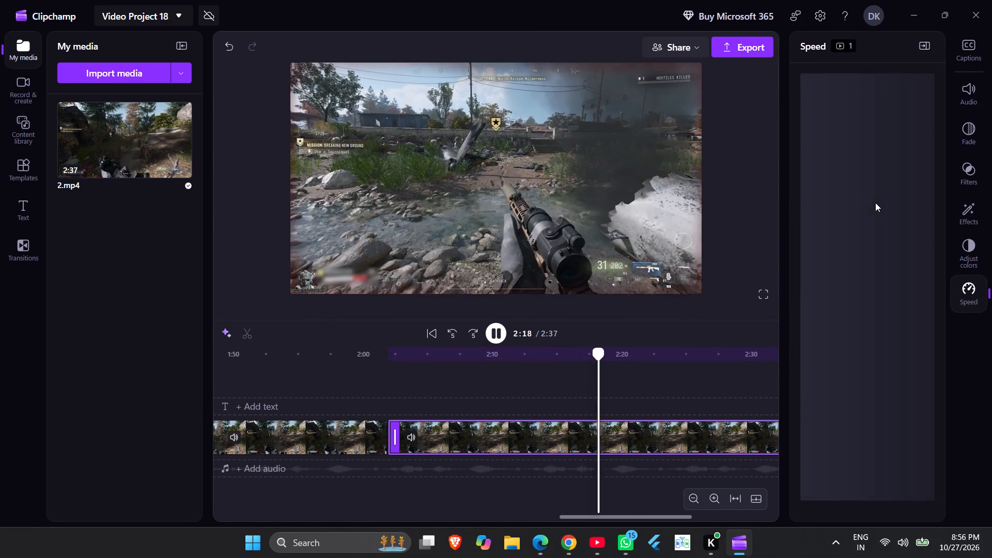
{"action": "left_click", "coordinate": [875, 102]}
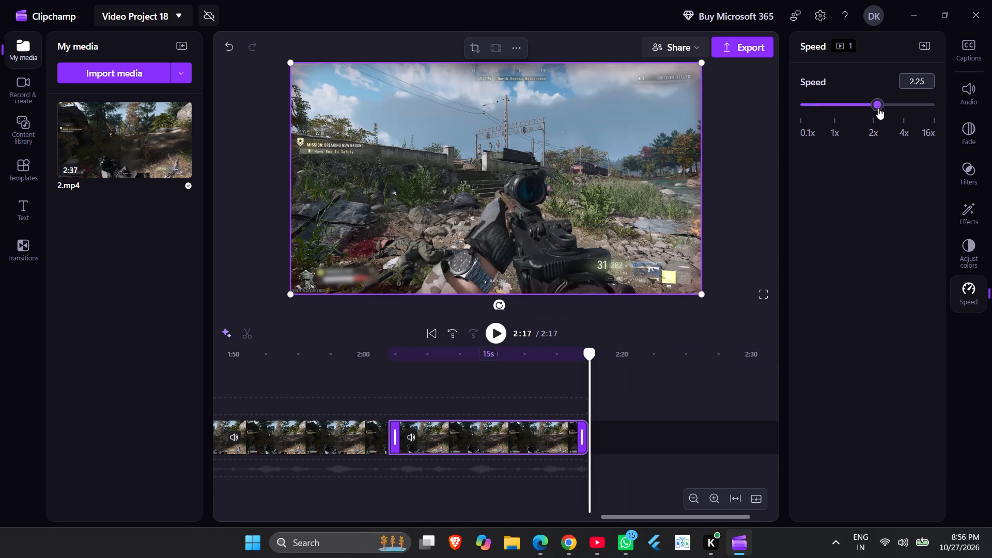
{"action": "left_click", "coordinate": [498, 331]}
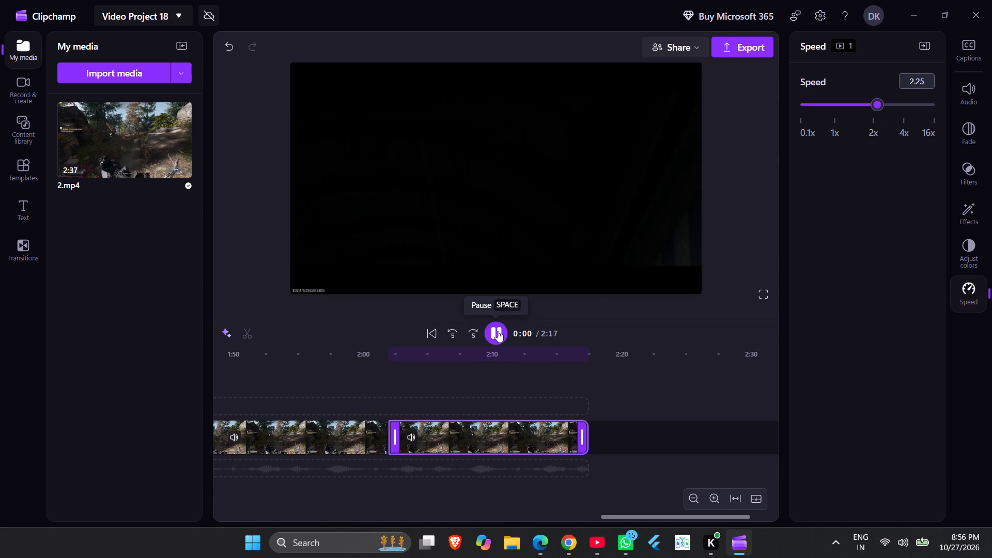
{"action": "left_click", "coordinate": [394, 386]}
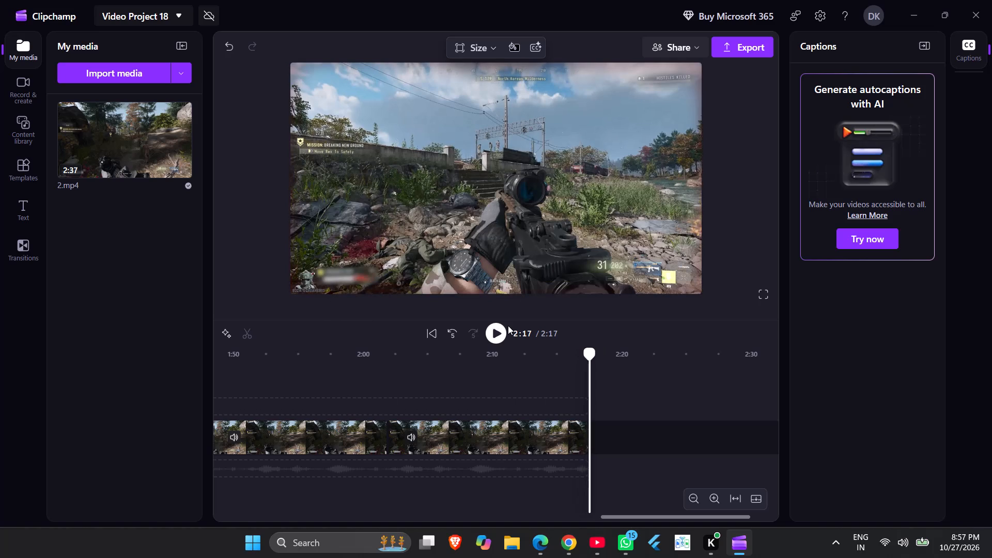
Set the speed of the segment after the 2:01 split to 0.9.
{"action": "left_click", "coordinate": [442, 419]}
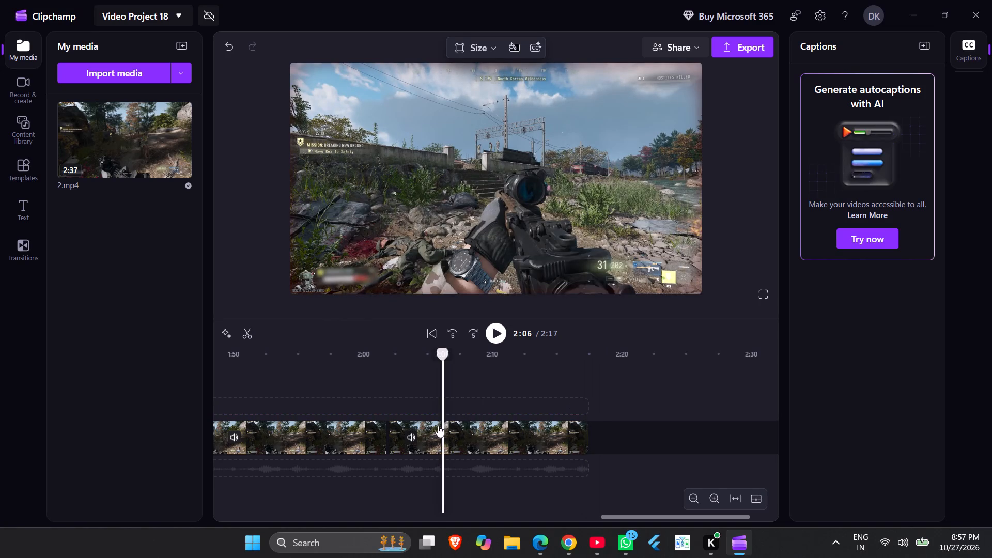
{"action": "left_click", "coordinate": [438, 426]}
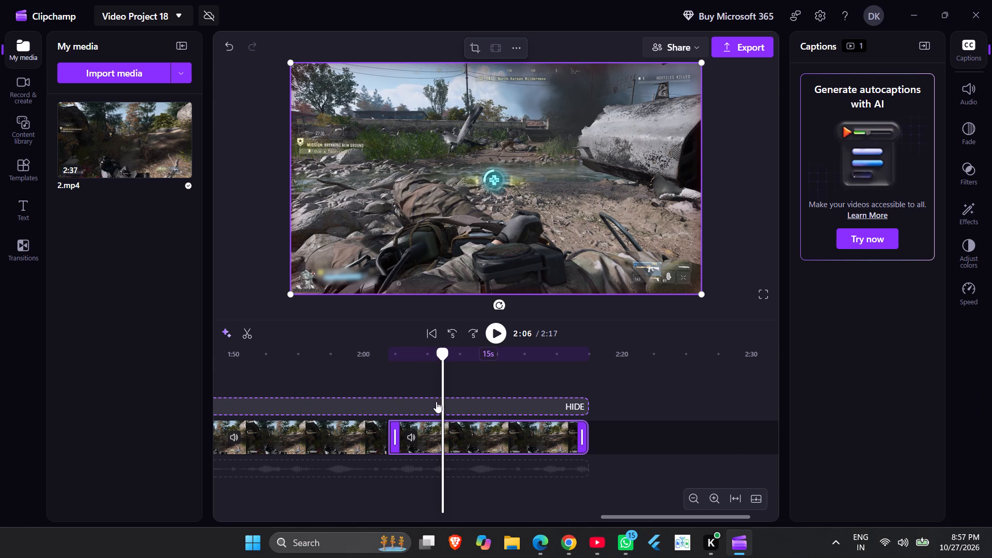
{"action": "left_click", "coordinate": [960, 298]}
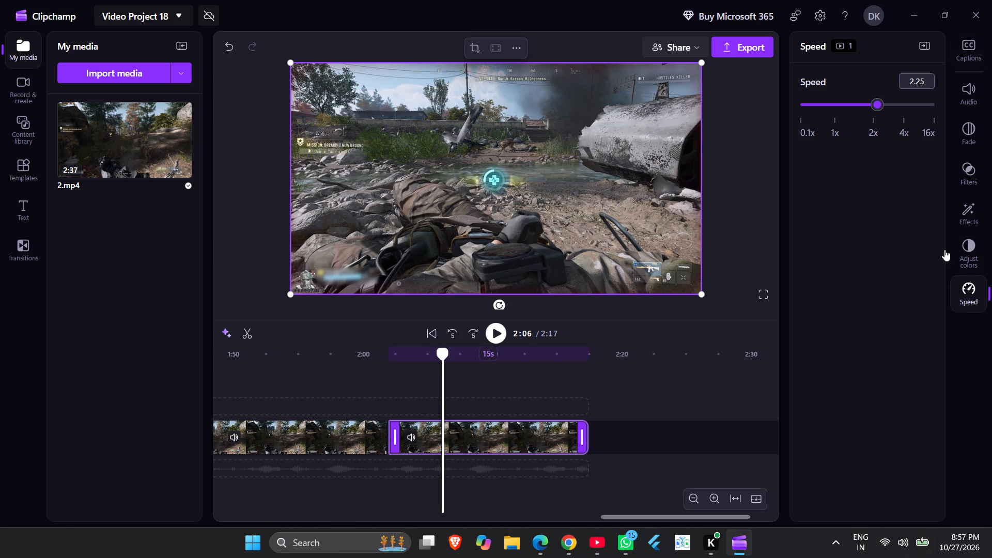
{"action": "left_click", "coordinate": [833, 109]}
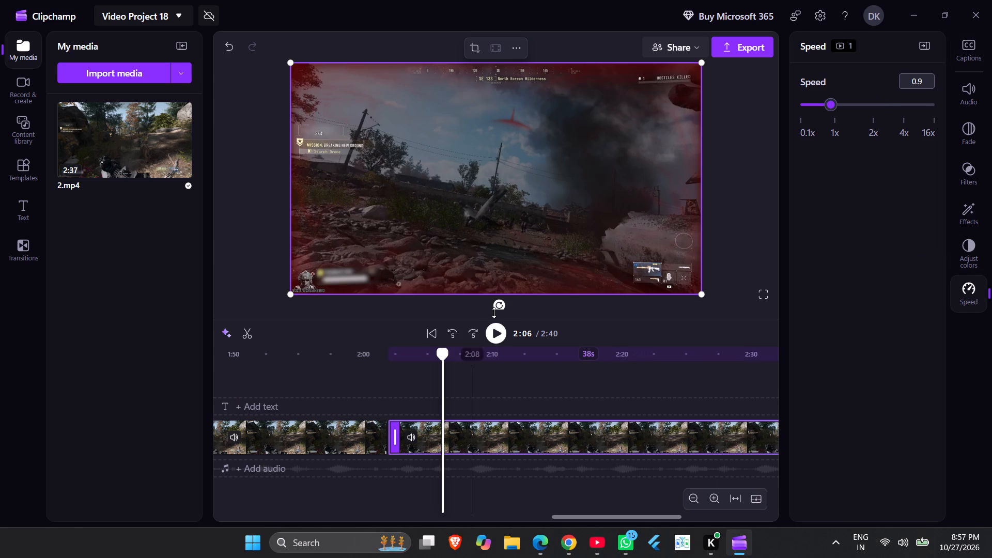
Advance the slowed segment to 2:08 and split it there.
{"action": "left_click", "coordinate": [500, 326]}
{"action": "left_click", "coordinate": [501, 329]}
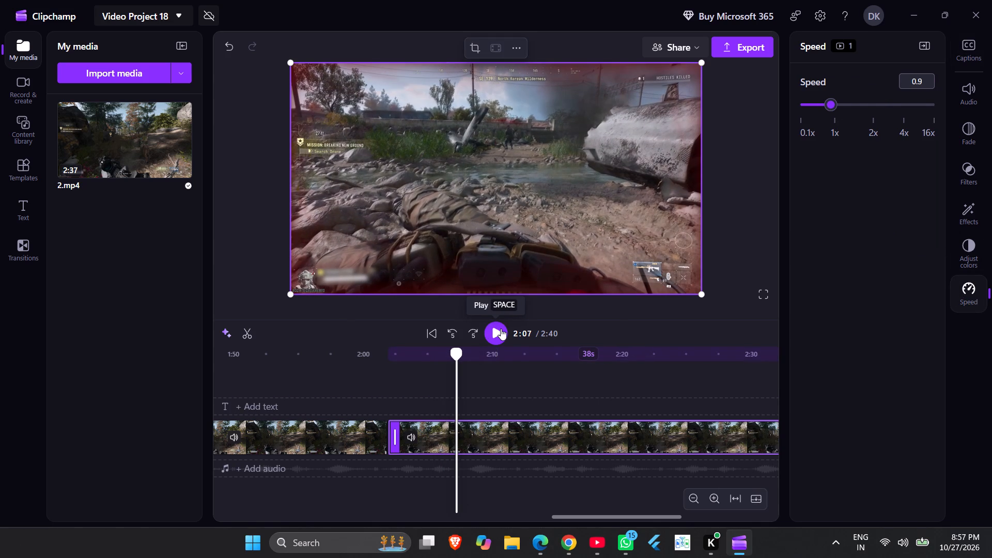
{"action": "left_click", "coordinate": [501, 329]}
{"action": "left_click", "coordinate": [501, 329]}
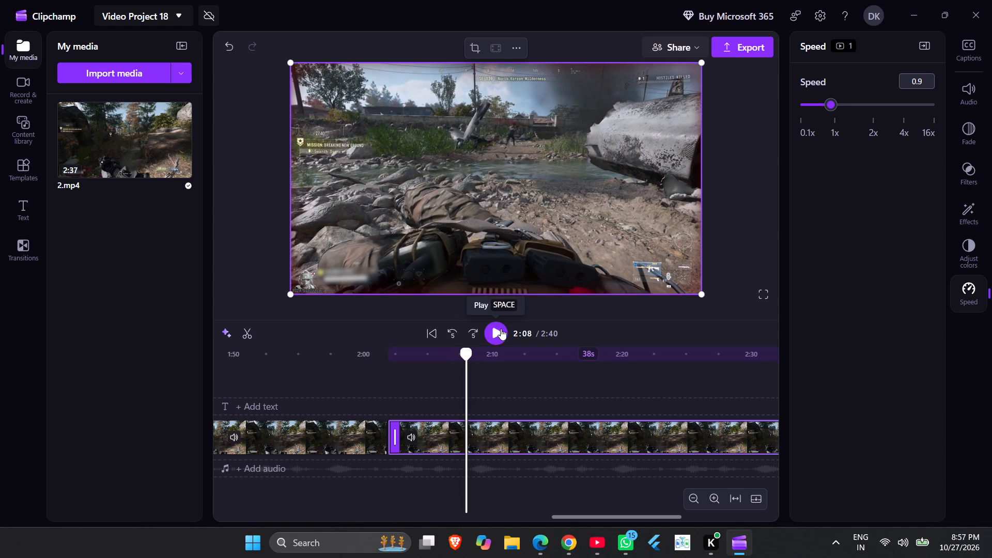
{"action": "left_click", "coordinate": [249, 332]}
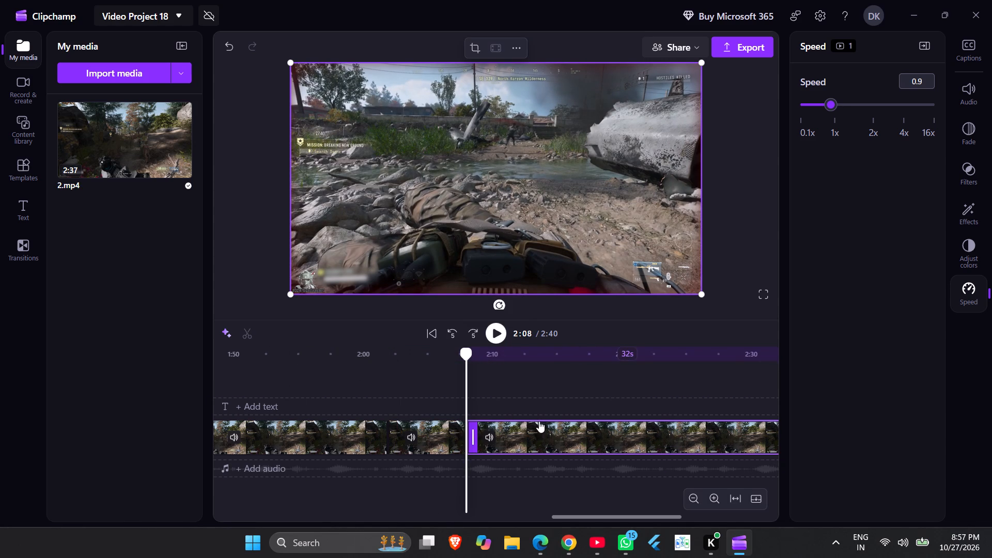
Play on to 2:23 and split the last segment at that point.
{"action": "left_click", "coordinate": [497, 334]}
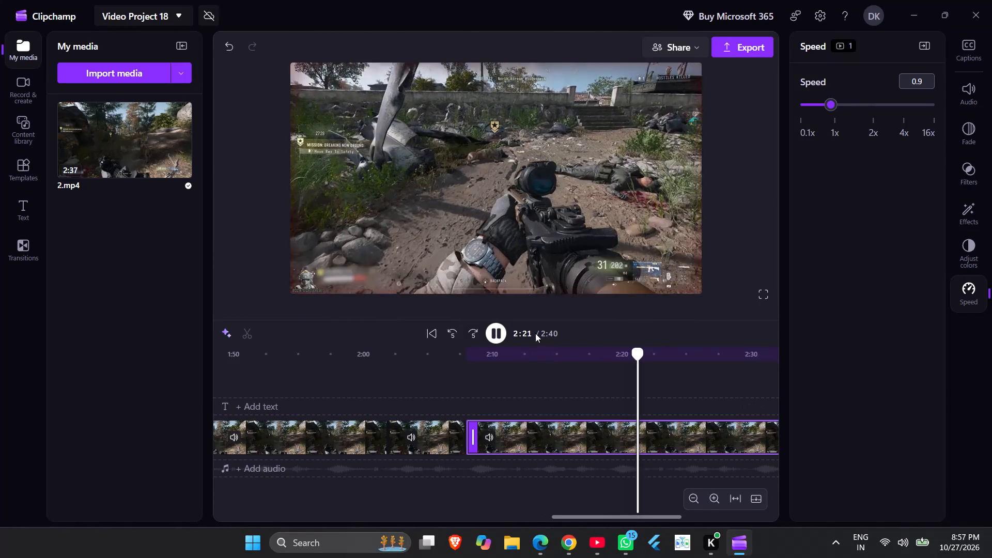
{"action": "left_click", "coordinate": [501, 331]}
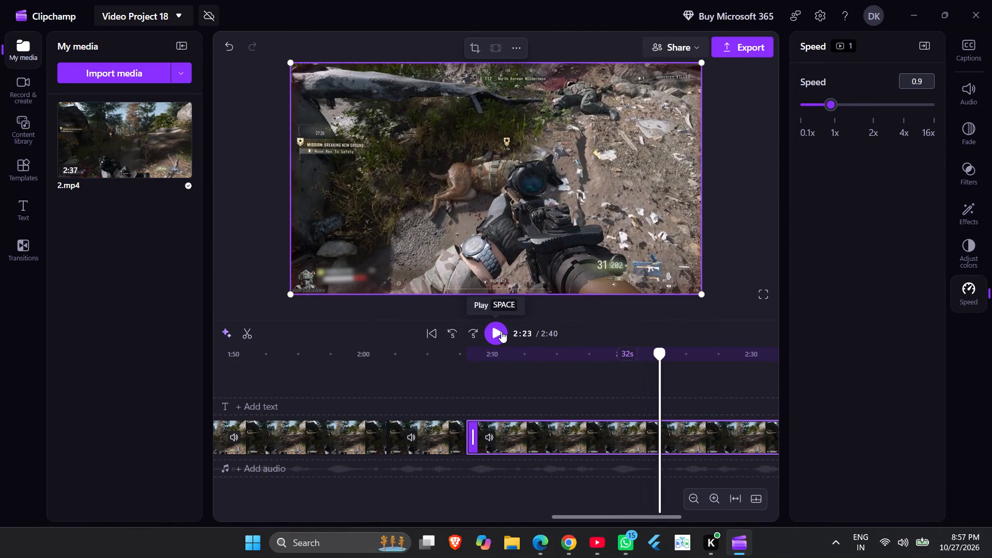
{"action": "left_click", "coordinate": [240, 325]}
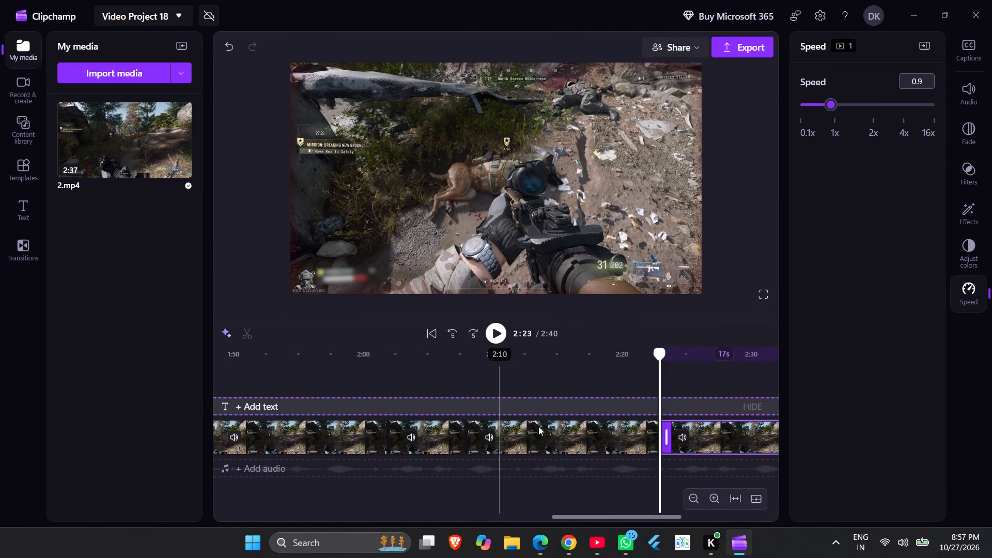
Delete the segment between the 2:08 and 2:23 splits and close the gap it leaves on the timeline.
{"action": "left_click", "coordinate": [584, 429]}
{"action": "right_click", "coordinate": [589, 433]}
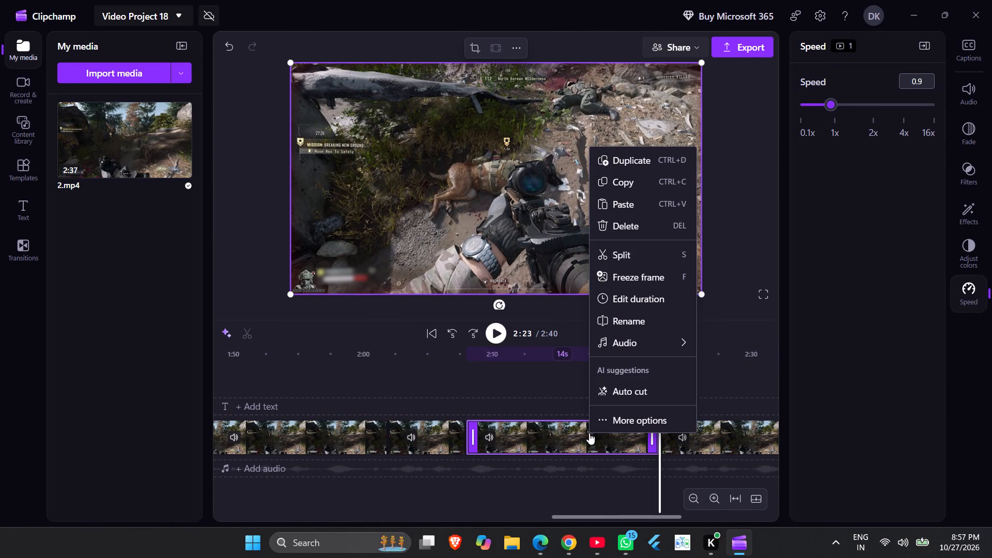
{"action": "left_click", "coordinate": [633, 230]}
{"action": "left_click", "coordinate": [554, 442]}
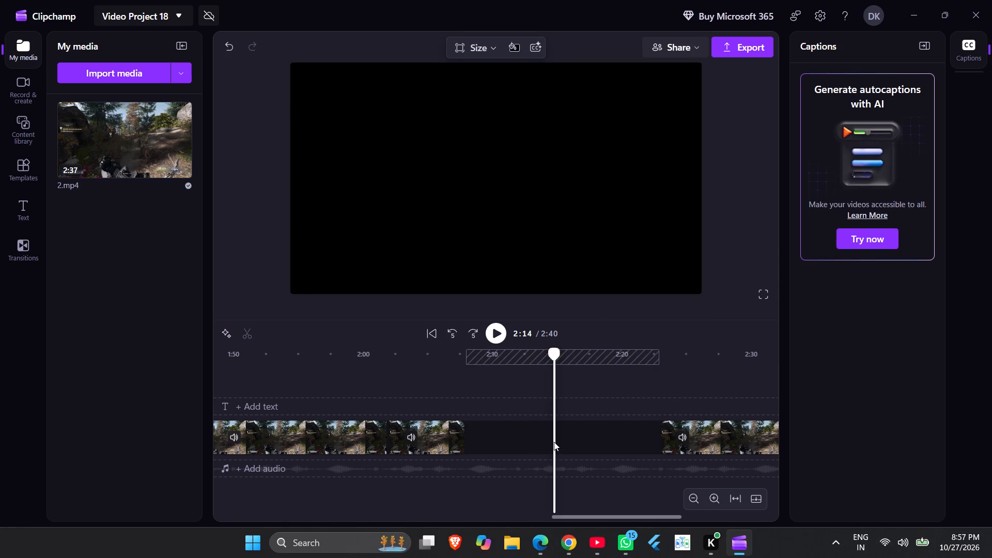
{"action": "left_click", "coordinate": [559, 437]}
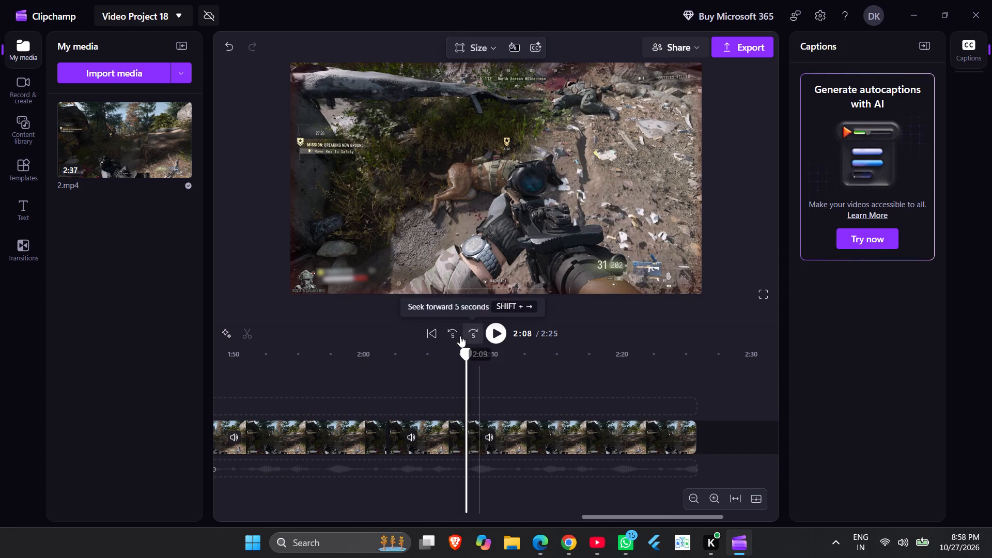
Play back the edited ending across the 2:08 cut, and restart playback.
{"action": "left_click", "coordinate": [420, 389]}
{"action": "left_click", "coordinate": [489, 333]}
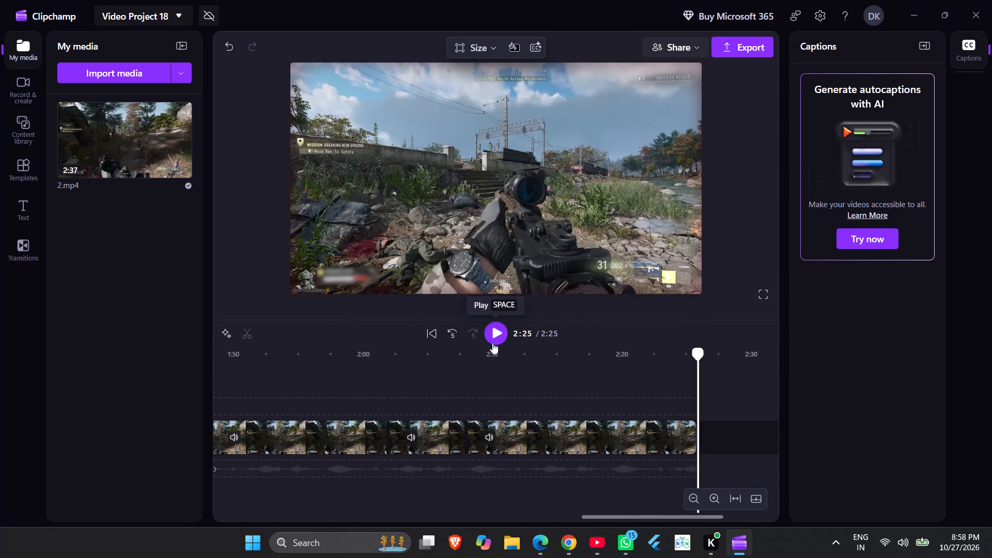
{"action": "left_click", "coordinate": [492, 344]}
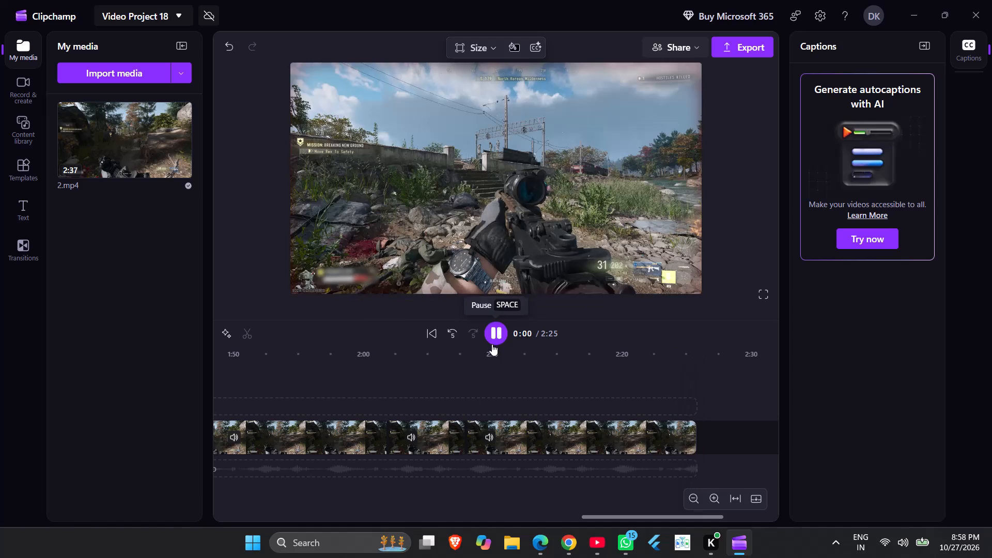
Play back the ending from 2:02 across the 2:08 cut.
{"action": "left_click", "coordinate": [442, 430]}
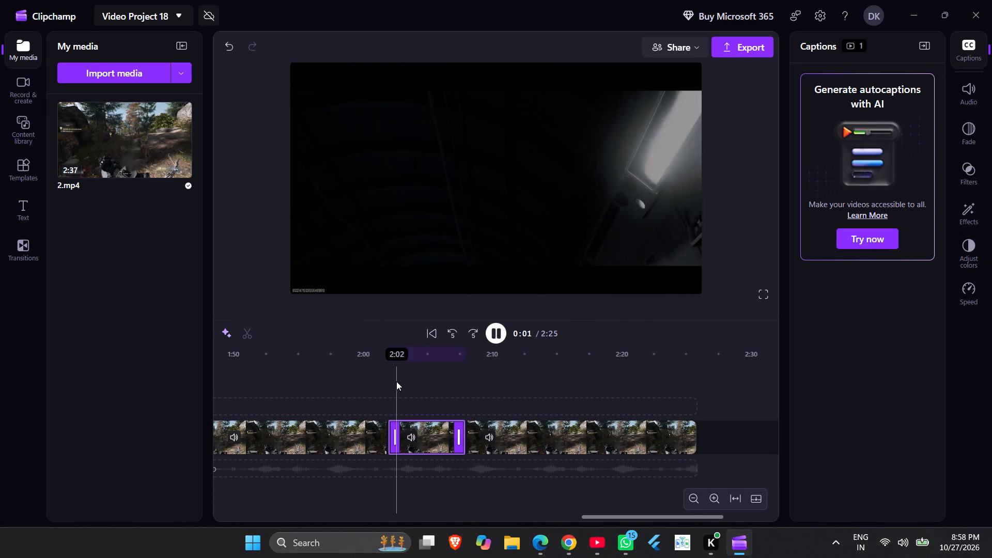
{"action": "left_click", "coordinate": [396, 381]}
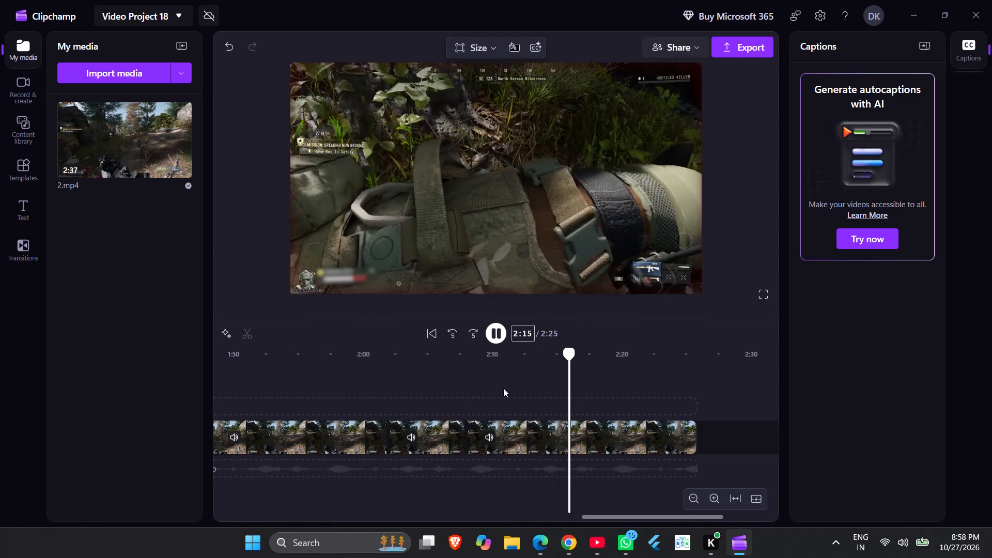
{"action": "left_click", "coordinate": [450, 430]}
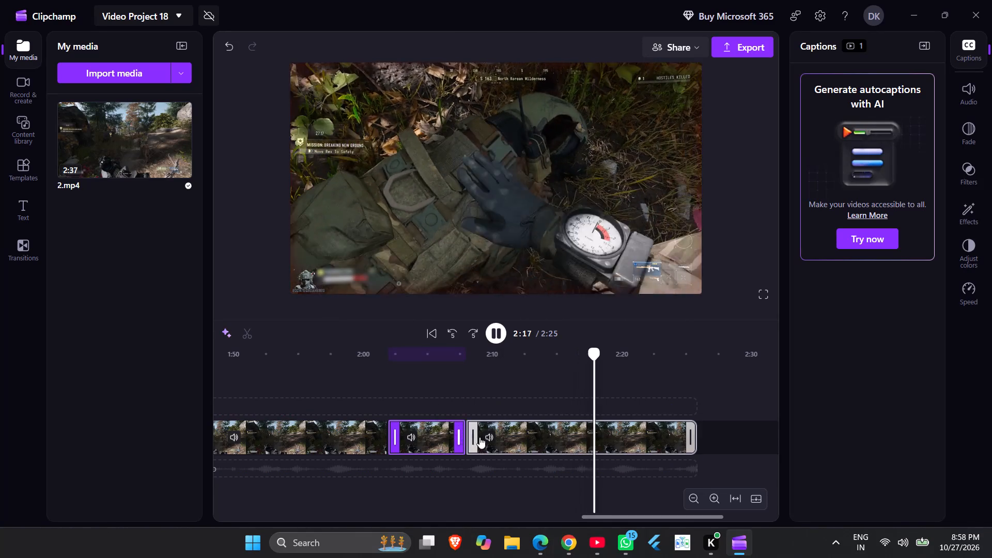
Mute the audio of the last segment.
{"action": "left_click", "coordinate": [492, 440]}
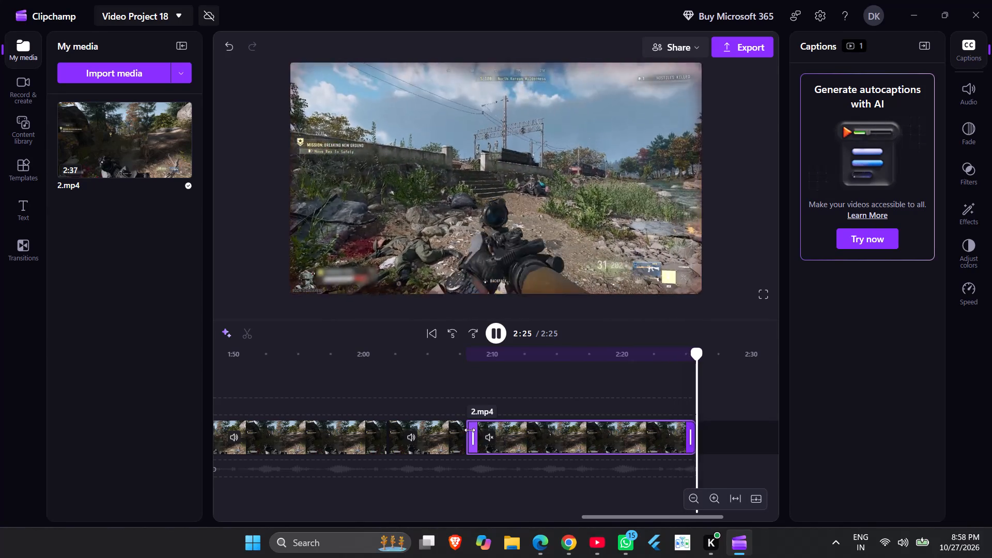
Add a Fade through black transition at the 2:08 cut between the short segment and the last segment.
{"action": "left_click", "coordinate": [464, 428]}
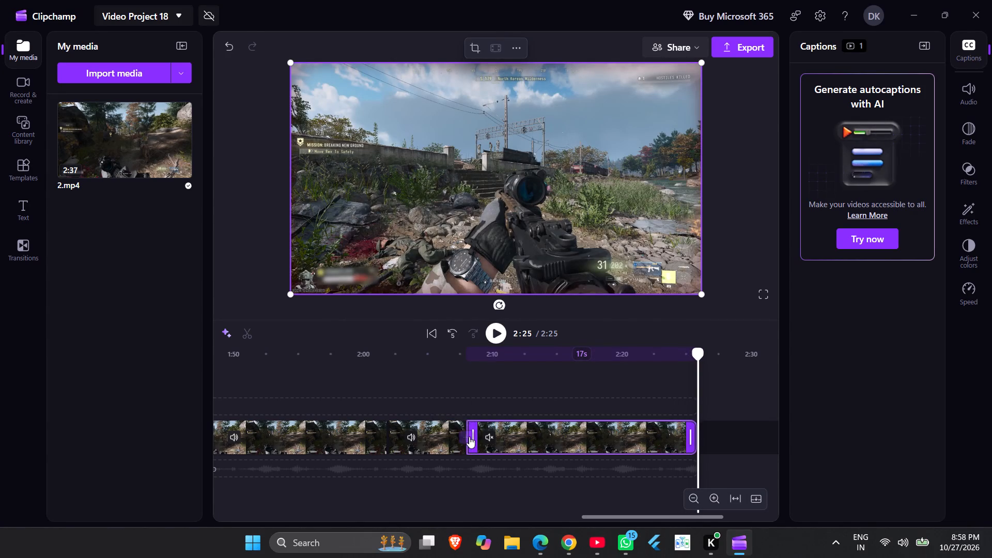
{"action": "left_click", "coordinate": [462, 433]}
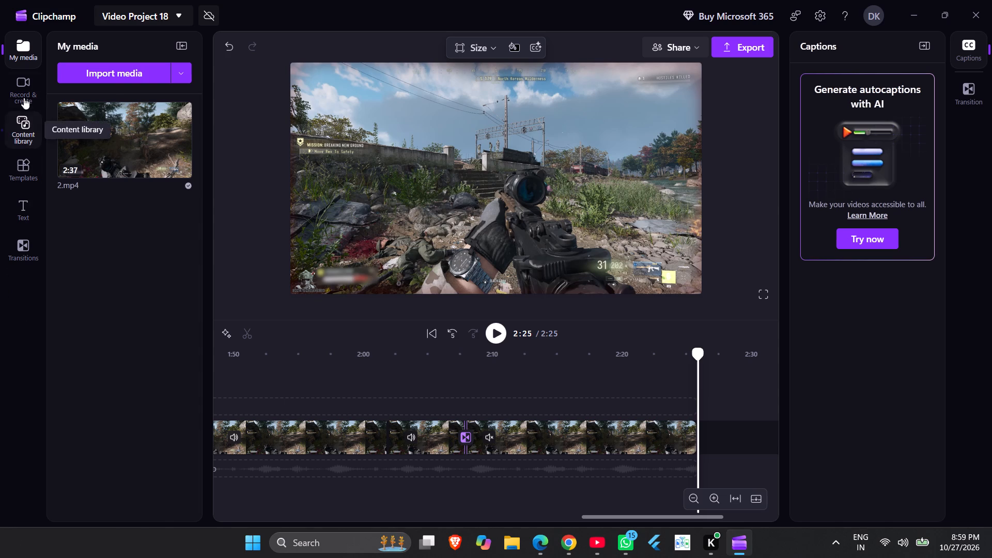
{"action": "left_click", "coordinate": [14, 253]}
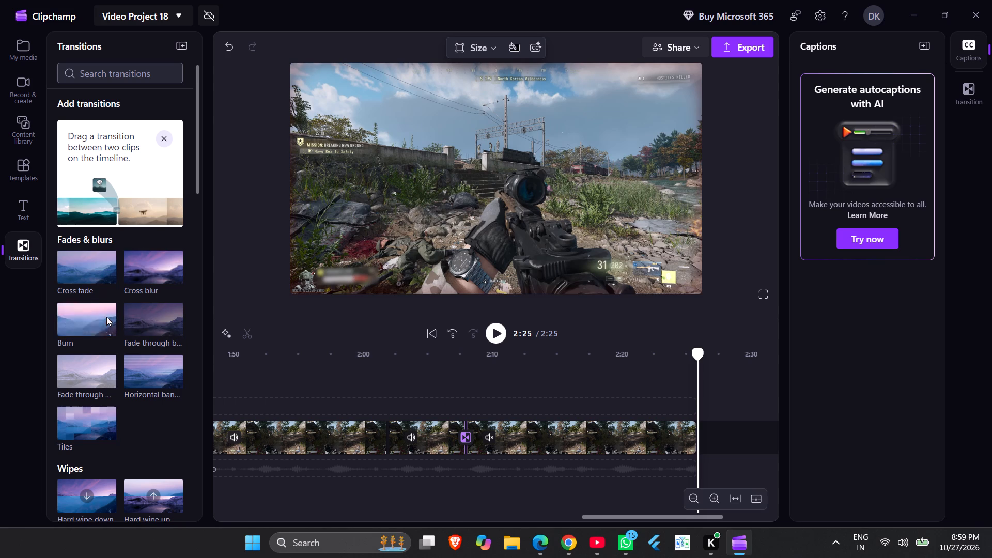
{"action": "left_click", "coordinate": [138, 320]}
{"action": "left_click_drag", "start_coordinate": [138, 320], "coordinate": [458, 427]}
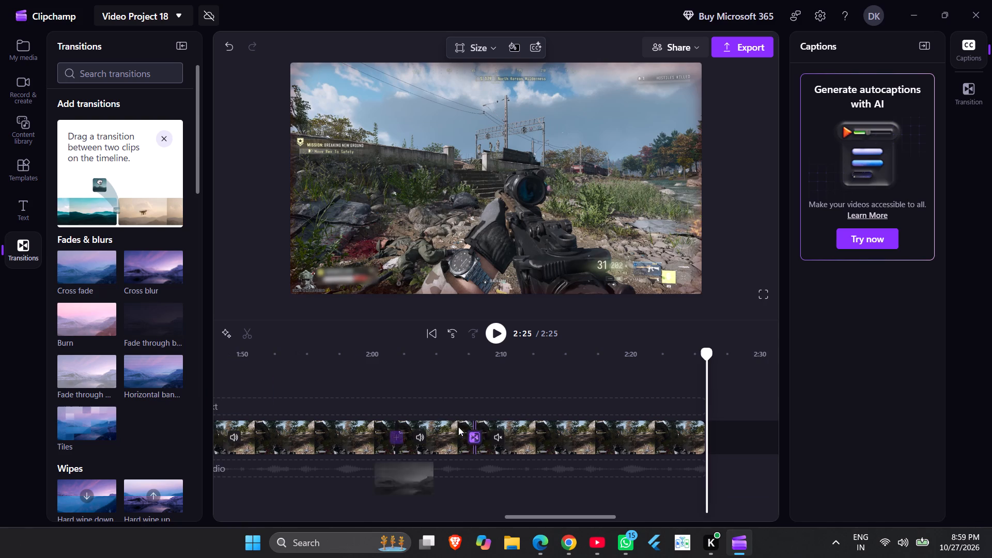
{"action": "left_click_drag", "start_coordinate": [458, 427], "coordinate": [470, 438]}
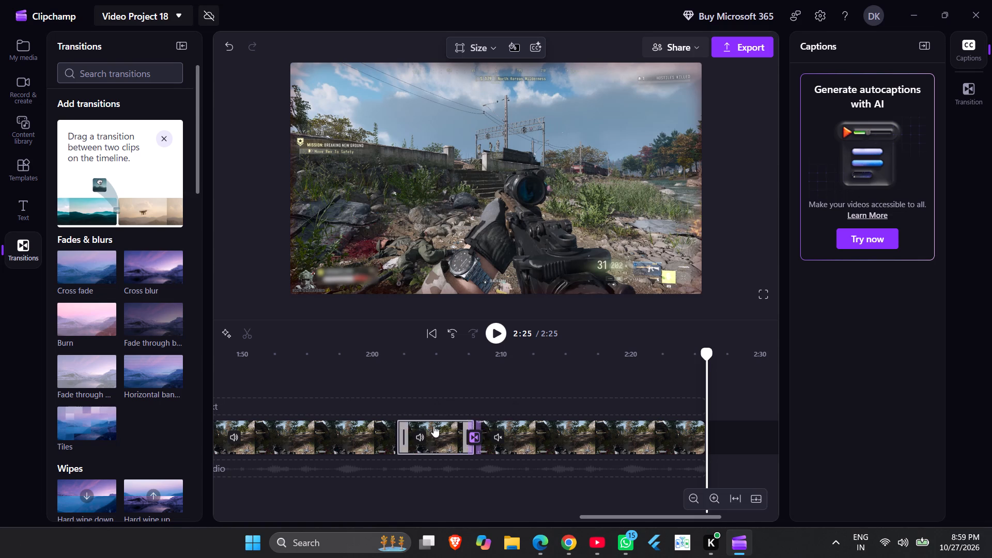
{"action": "left_click", "coordinate": [474, 438]}
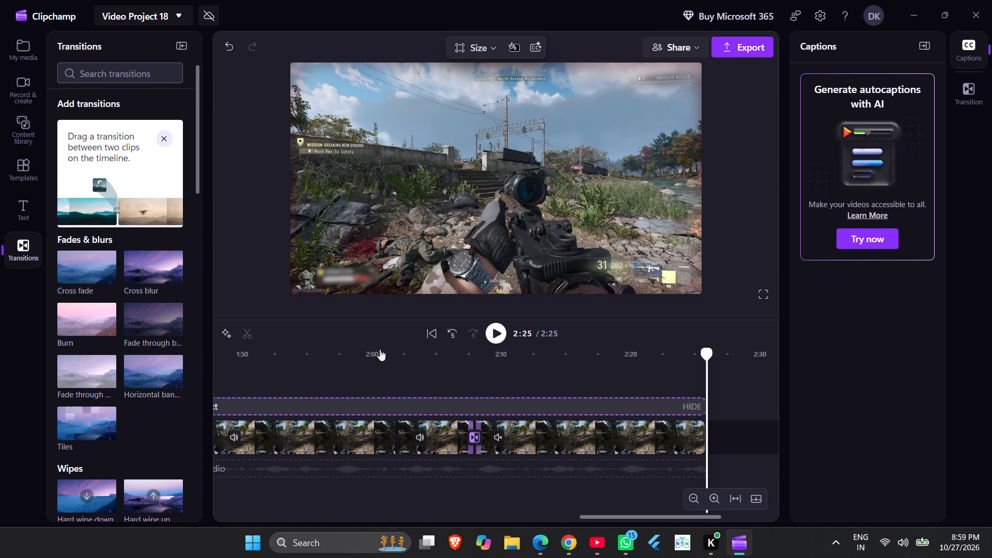
Play back from about 2:04 to preview the transition into the last segment.
{"action": "left_click", "coordinate": [429, 387]}
{"action": "left_click", "coordinate": [504, 334]}
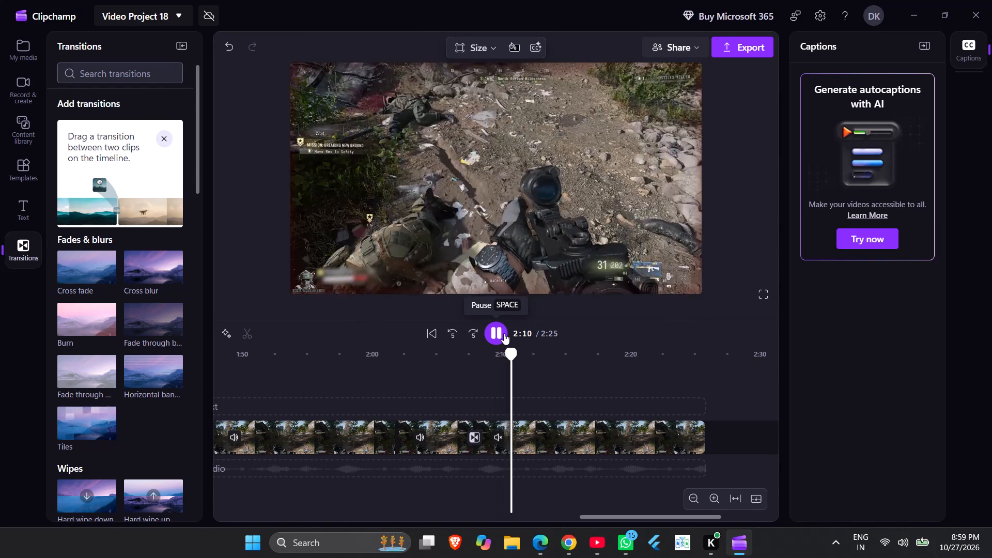
Restore the last segment's audio and set its speed to 1.2.
{"action": "left_click", "coordinate": [500, 436]}
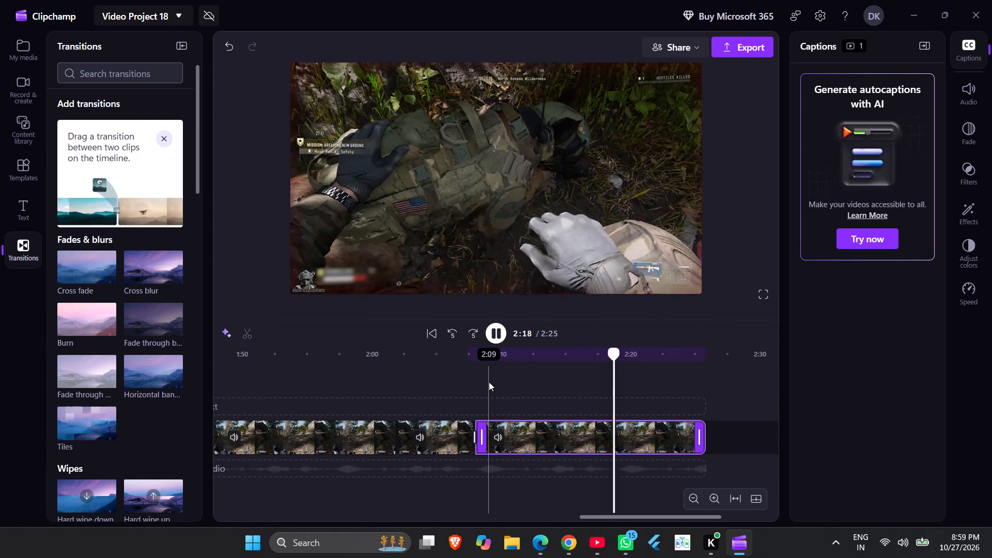
{"action": "left_click", "coordinate": [977, 299]}
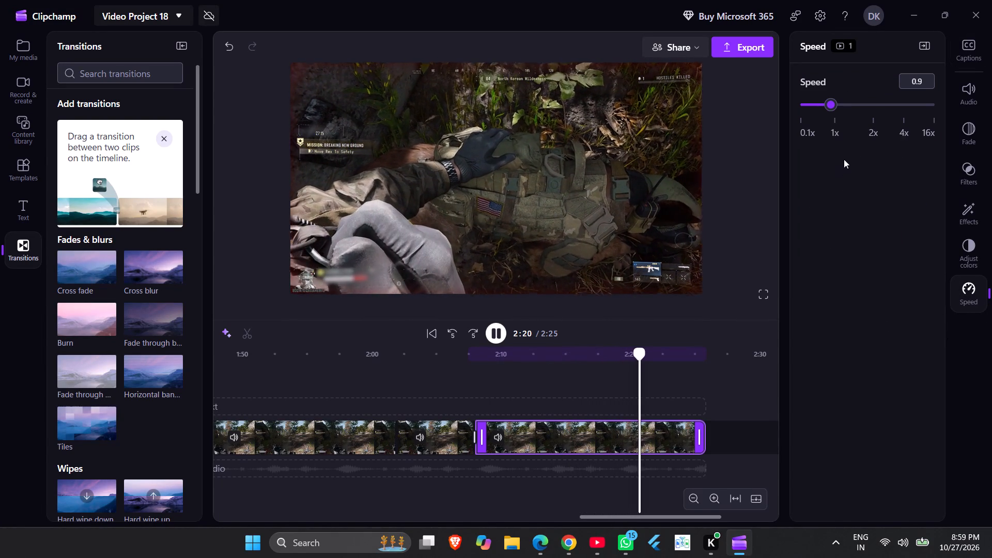
{"action": "left_click", "coordinate": [848, 112]}
{"action": "left_click", "coordinate": [845, 106]}
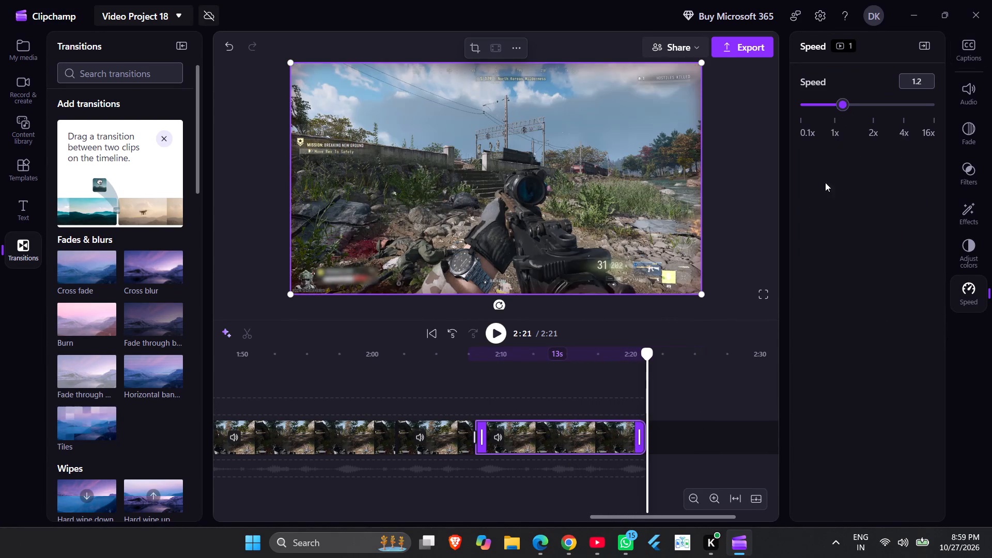
Play back the ending from 2:04 to review the last segment at its new speed.
{"action": "left_click", "coordinate": [435, 390]}
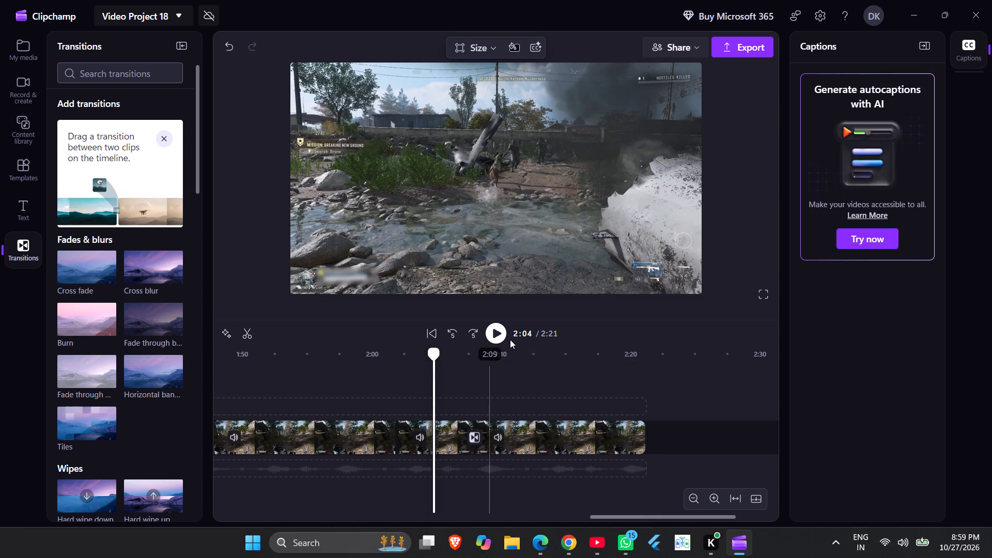
{"action": "left_click", "coordinate": [497, 336]}
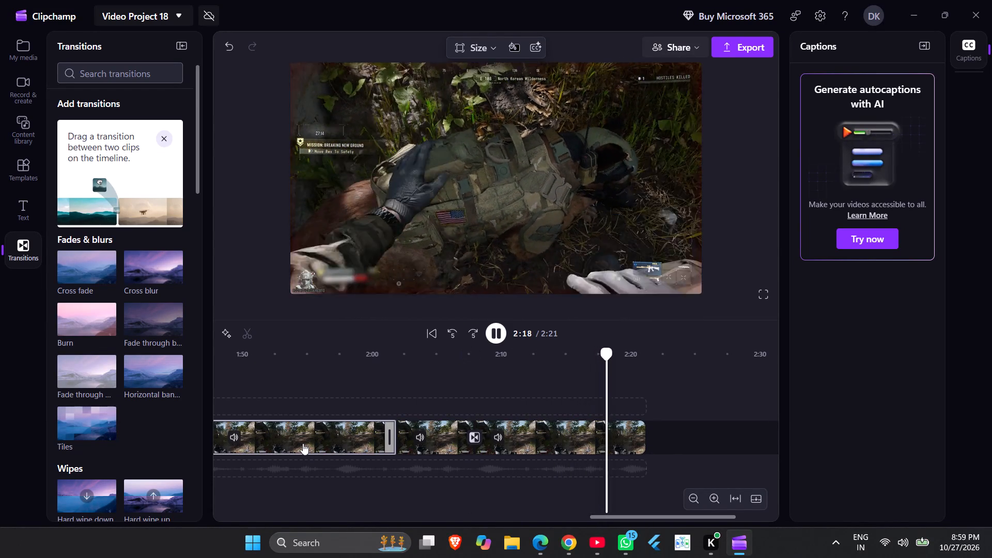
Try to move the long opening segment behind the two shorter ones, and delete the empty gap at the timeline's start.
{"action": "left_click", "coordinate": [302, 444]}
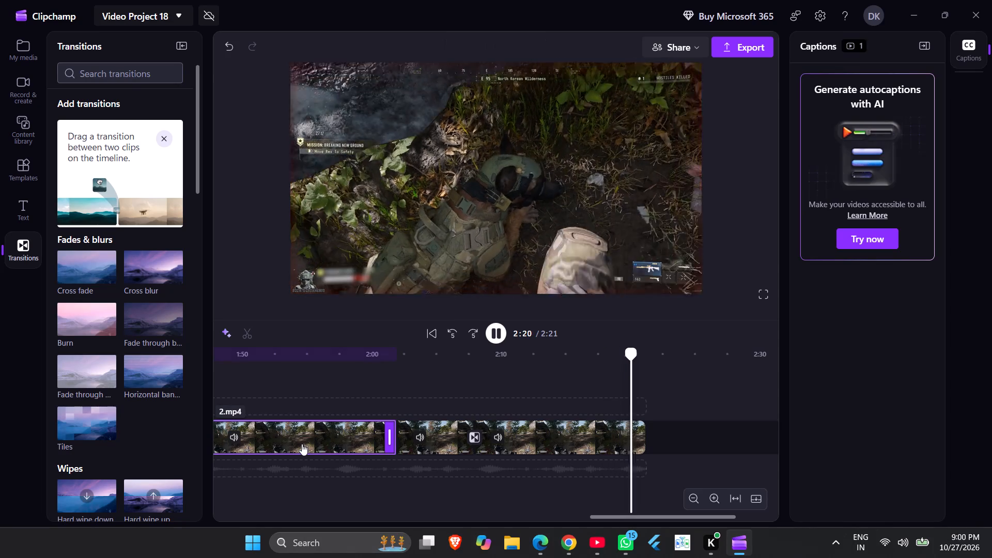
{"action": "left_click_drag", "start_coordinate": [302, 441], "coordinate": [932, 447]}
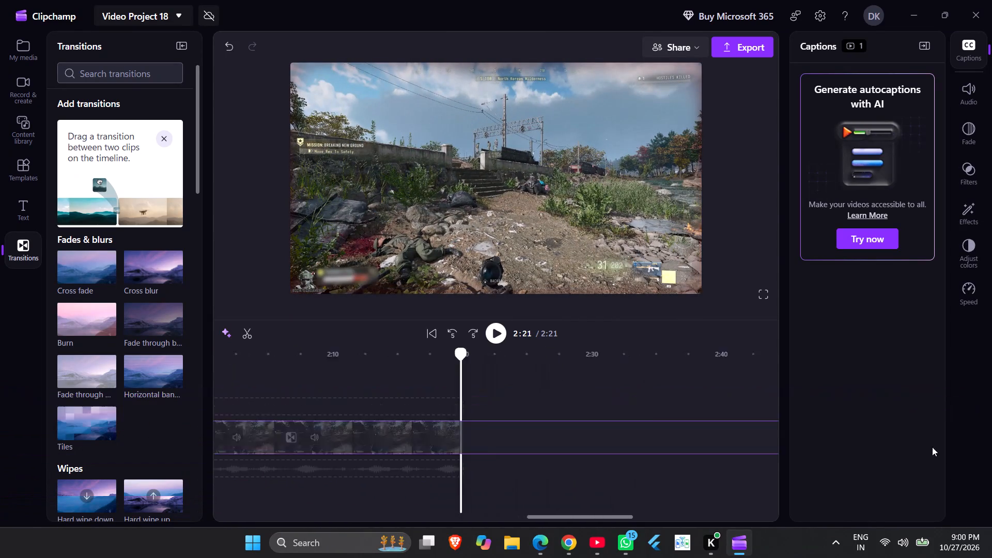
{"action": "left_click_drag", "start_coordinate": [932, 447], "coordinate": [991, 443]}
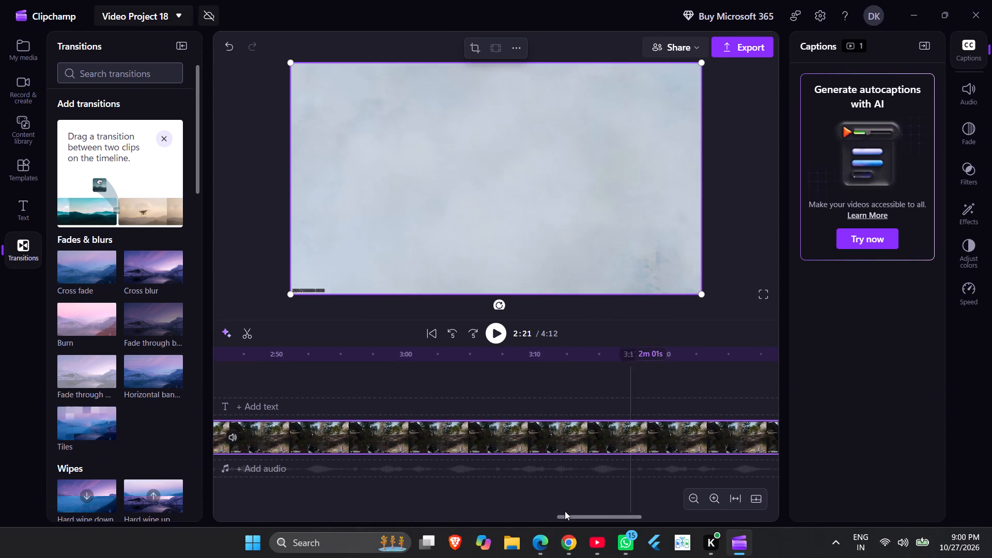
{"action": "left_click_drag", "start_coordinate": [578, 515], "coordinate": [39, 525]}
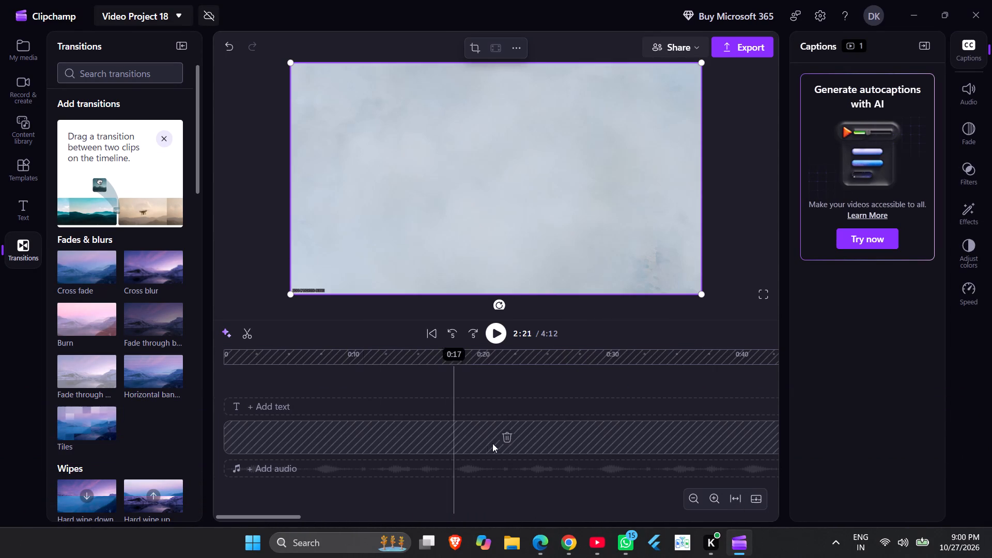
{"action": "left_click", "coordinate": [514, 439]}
Examine the segments from the start to the end of the timeline to check their order.
{"action": "left_click", "coordinate": [314, 443]}
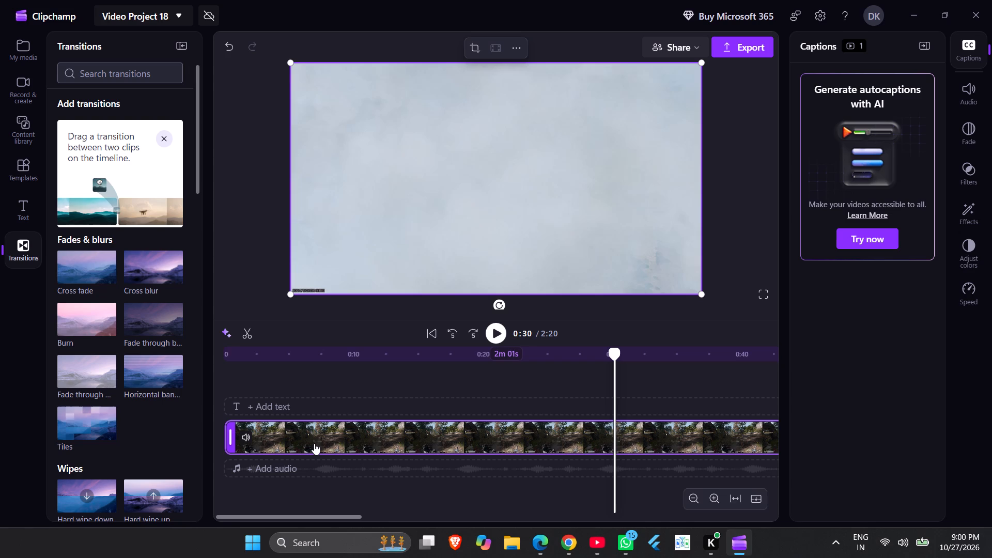
{"action": "left_click", "coordinate": [271, 435]}
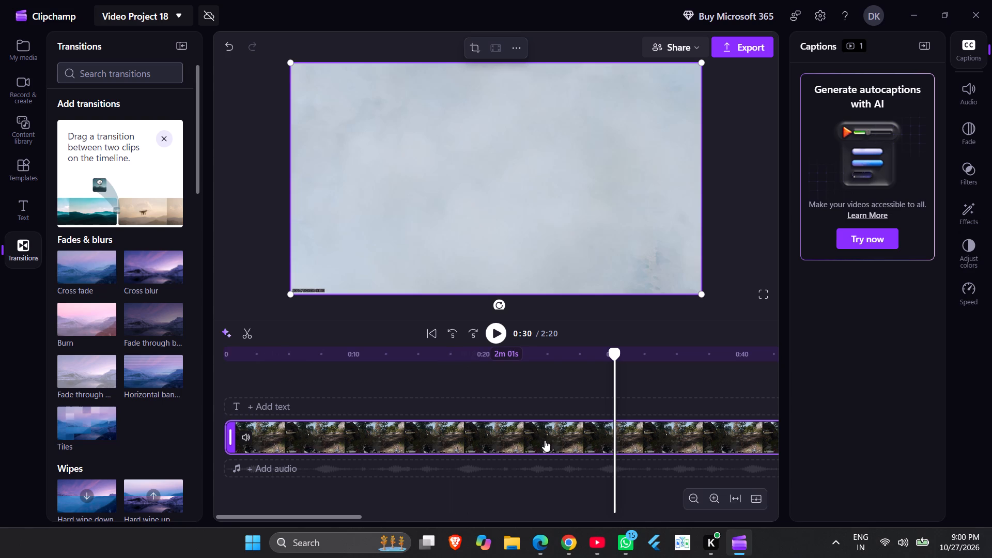
{"action": "left_click", "coordinate": [545, 440]}
{"action": "scroll", "coordinate": [550, 447], "scroll_direction": "up", "scroll_amount": 4}
{"action": "scroll", "coordinate": [552, 453], "scroll_direction": "down", "scroll_amount": 1}
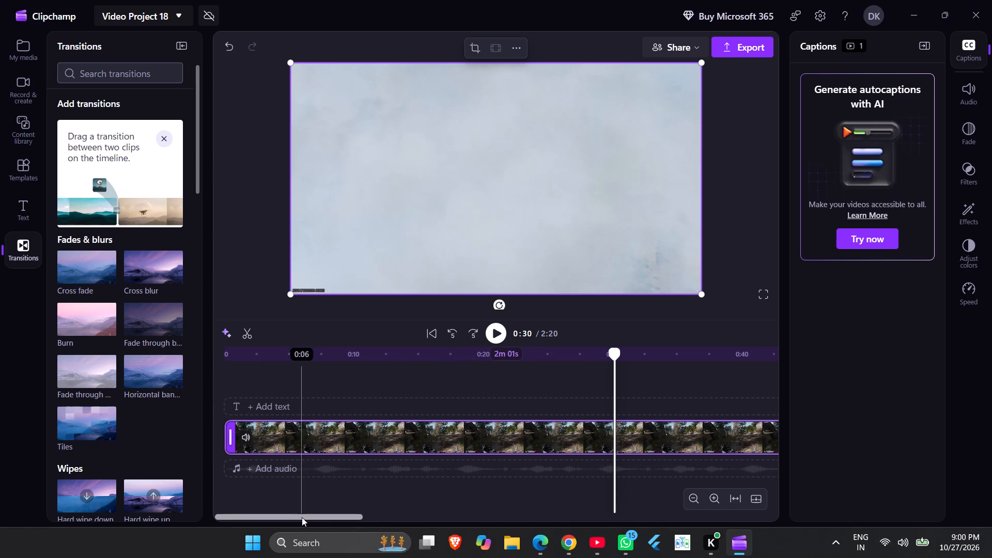
{"action": "left_click_drag", "start_coordinate": [310, 517], "coordinate": [859, 515]}
{"action": "left_click", "coordinate": [413, 447]}
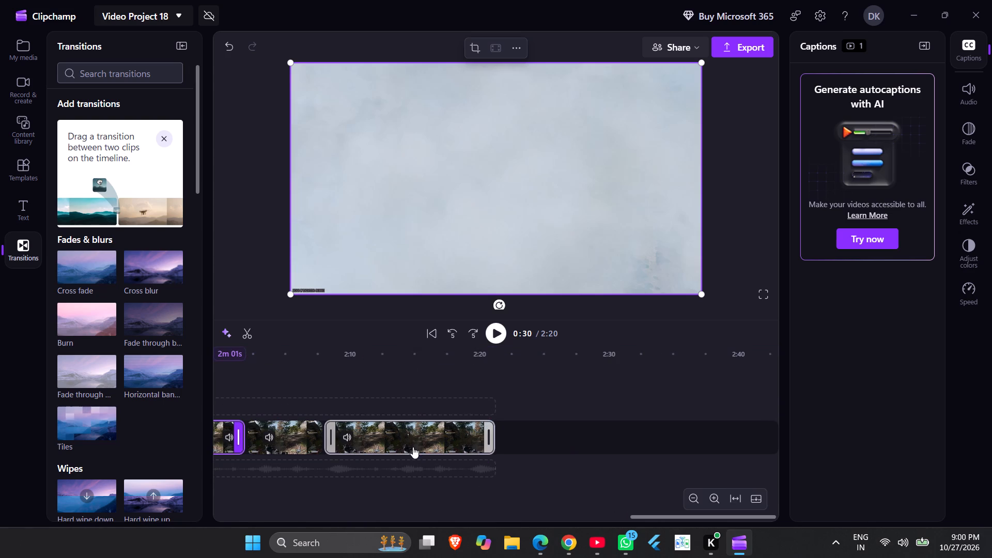
{"action": "left_click", "coordinate": [290, 444]}
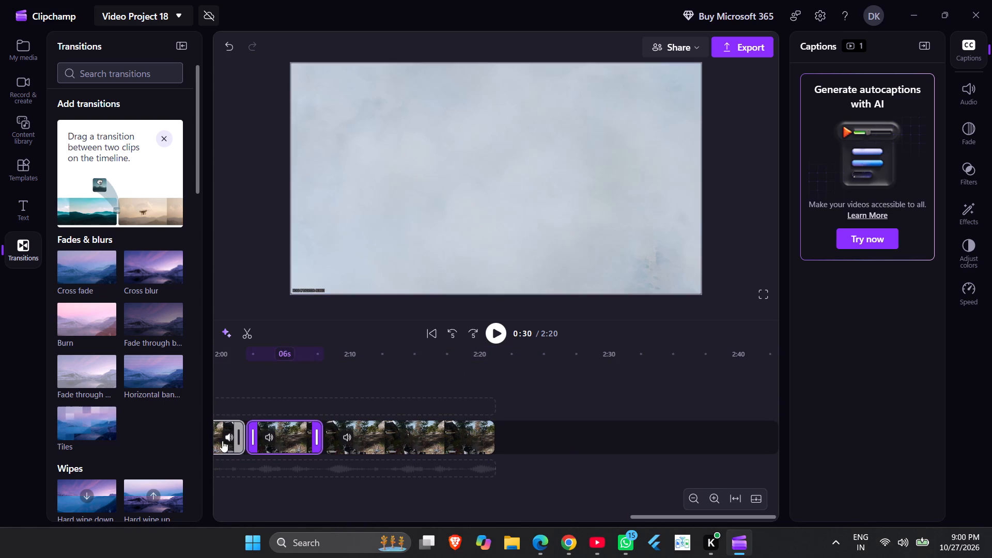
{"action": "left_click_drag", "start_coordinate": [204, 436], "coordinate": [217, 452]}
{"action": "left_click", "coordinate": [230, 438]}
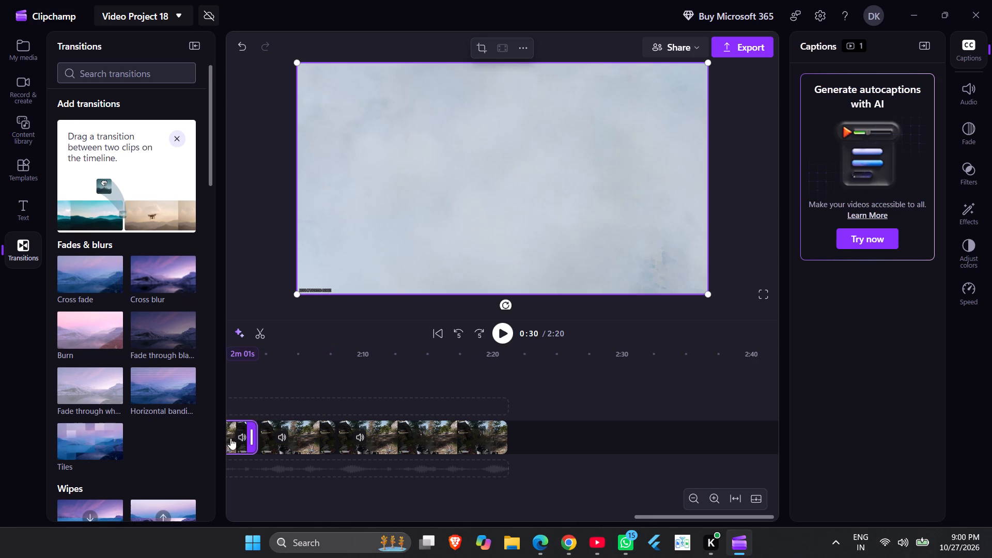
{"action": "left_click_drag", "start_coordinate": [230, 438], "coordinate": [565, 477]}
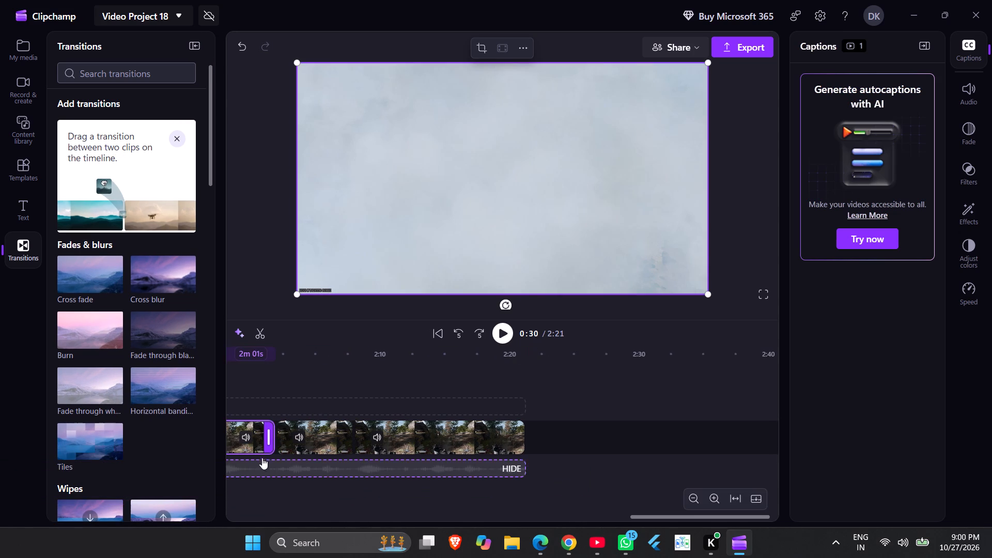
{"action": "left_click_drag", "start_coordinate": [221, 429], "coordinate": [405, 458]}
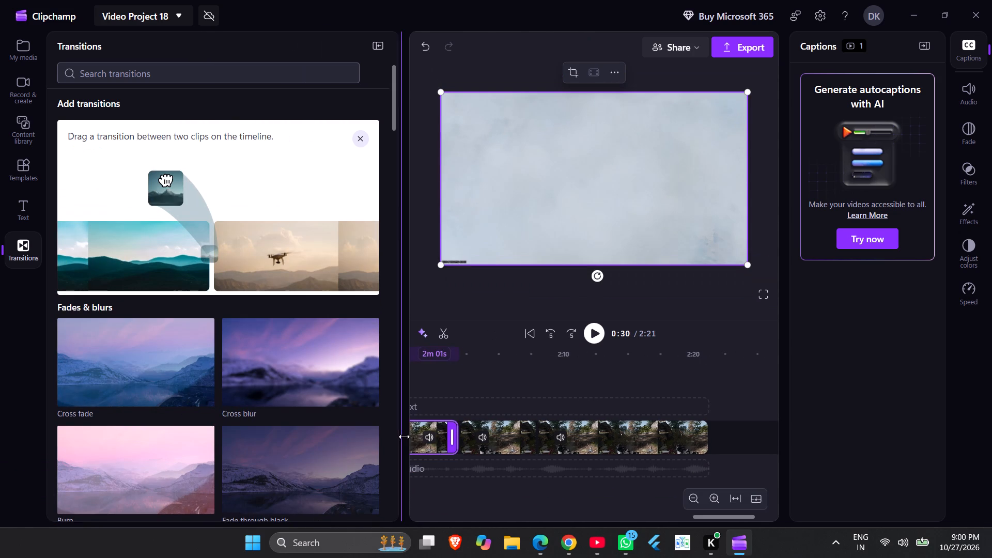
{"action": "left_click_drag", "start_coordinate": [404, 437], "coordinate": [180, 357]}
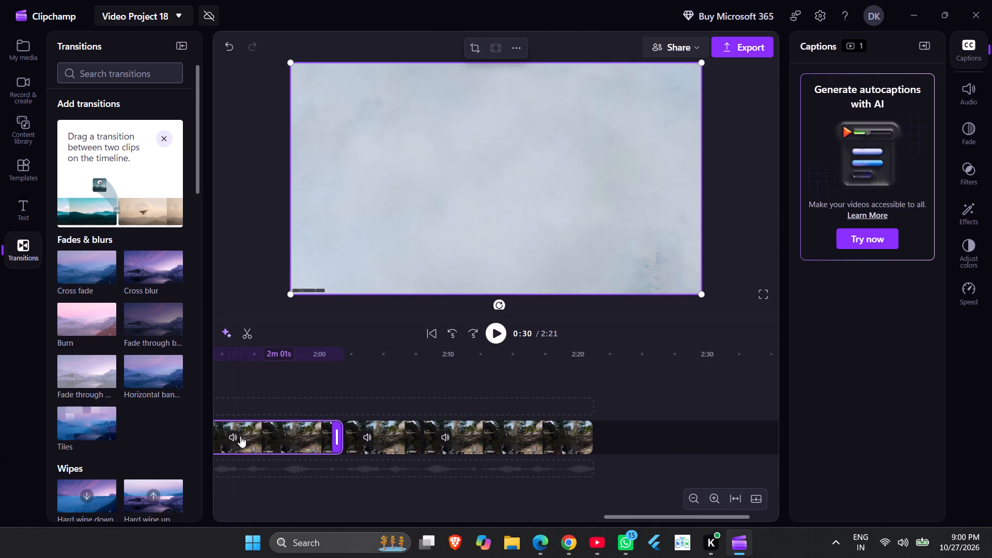
Move the long opening segment well past the two shorter segments, and delete the empty gap it leaves at the timeline's start.
{"action": "left_click_drag", "start_coordinate": [240, 436], "coordinate": [991, 481]}
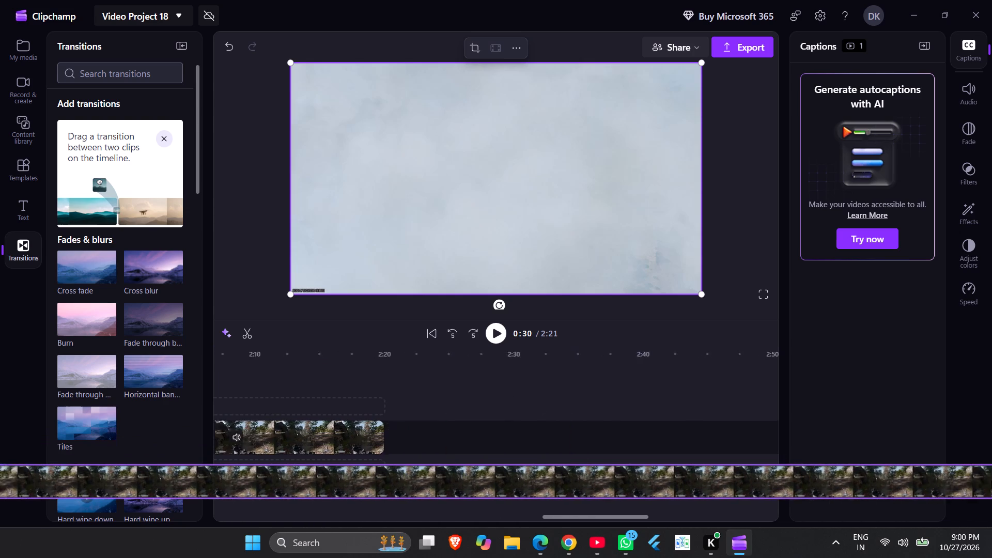
{"action": "left_click_drag", "start_coordinate": [991, 481], "coordinate": [991, 455]}
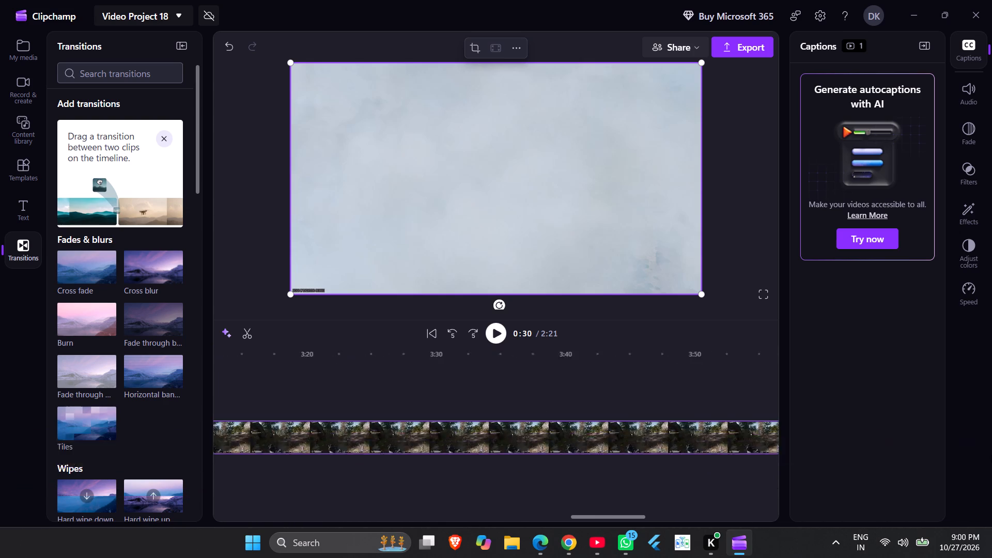
{"action": "left_click_drag", "start_coordinate": [991, 455], "coordinate": [991, 444]}
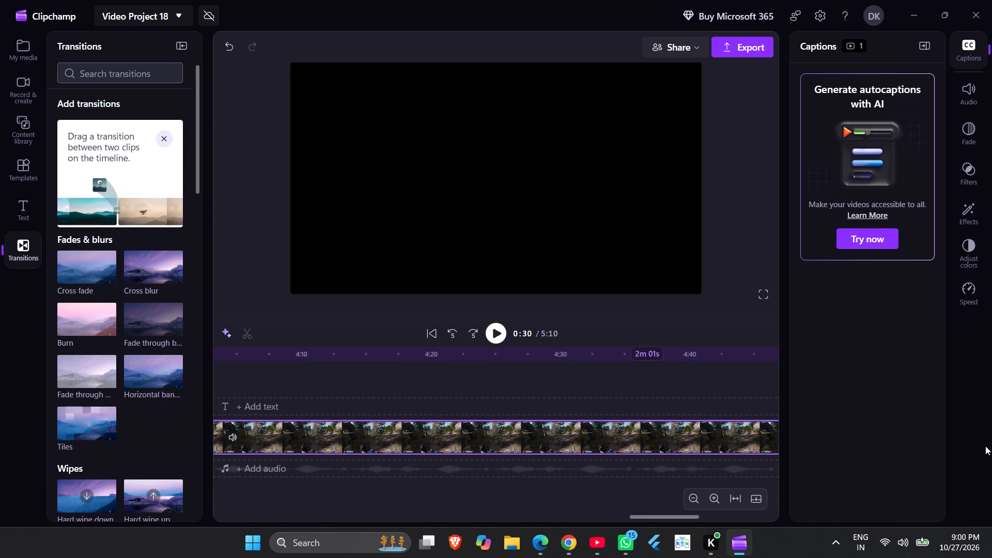
{"action": "left_click_drag", "start_coordinate": [639, 515], "coordinate": [0, 515]}
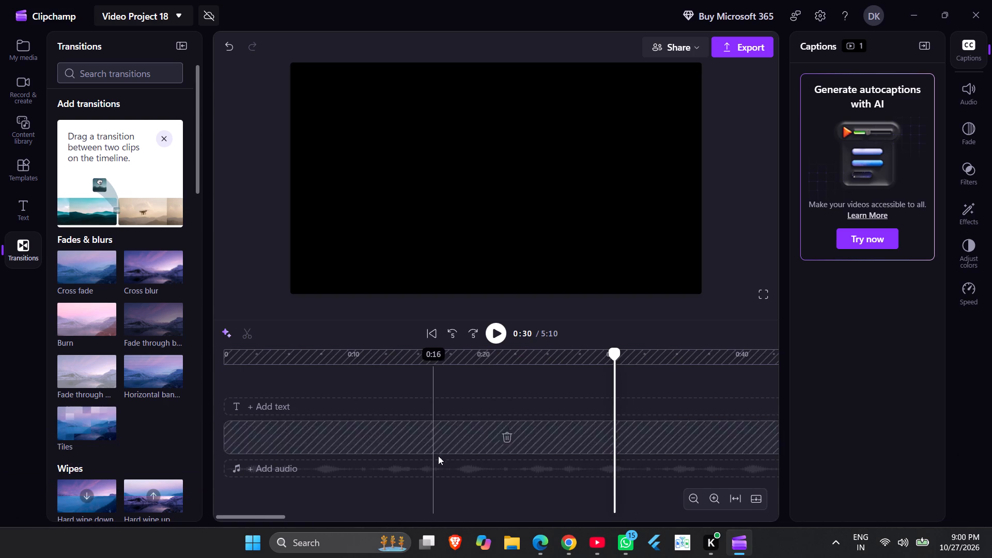
{"action": "left_click", "coordinate": [503, 433]}
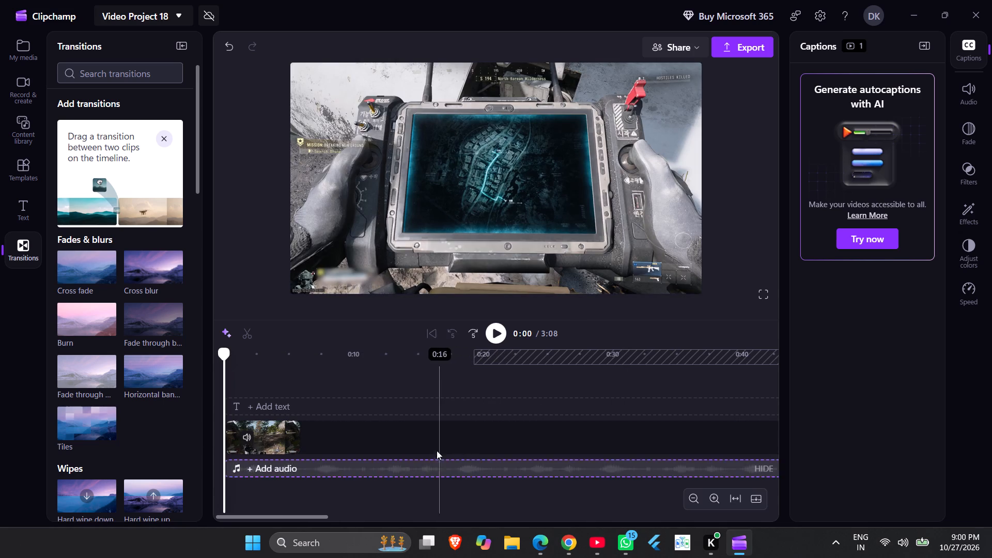
{"action": "scroll", "coordinate": [437, 446], "scroll_direction": "up", "scroll_amount": 2}
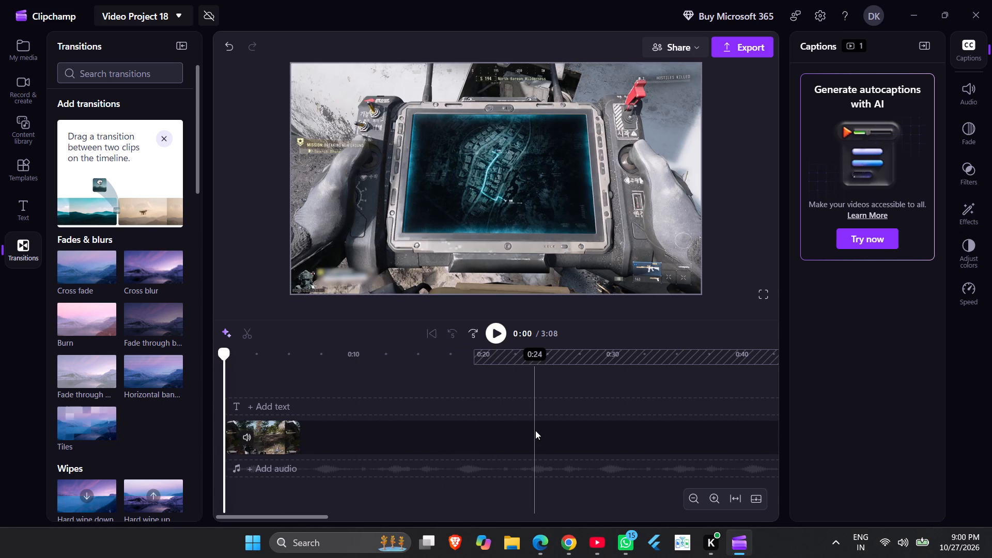
Examine the timeline from start to end and back to check the segments and the empty gap between them.
{"action": "scroll", "coordinate": [526, 440], "scroll_direction": "down", "scroll_amount": 5}
{"action": "scroll", "coordinate": [423, 425], "scroll_direction": "up", "scroll_amount": 3}
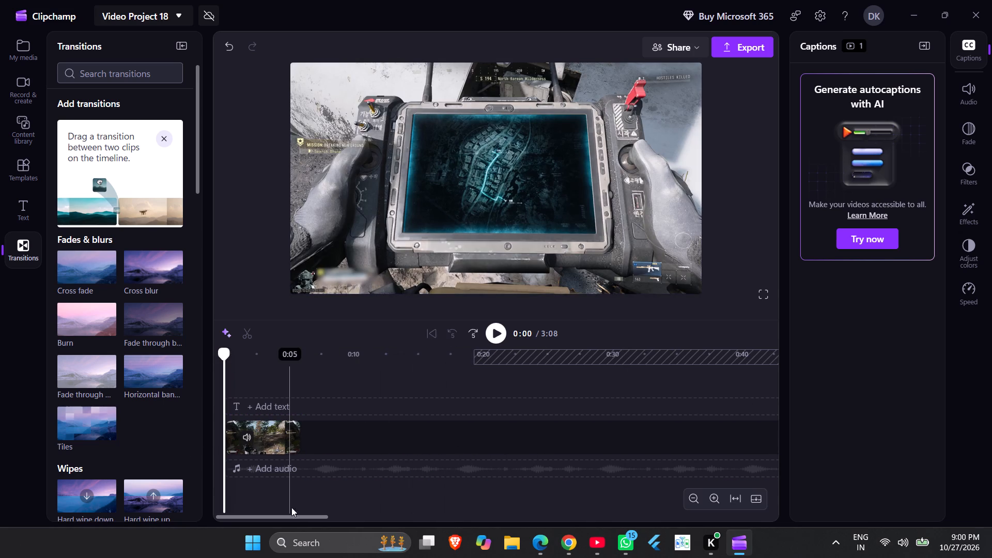
{"action": "left_click", "coordinate": [296, 521]}
{"action": "left_click_drag", "start_coordinate": [298, 519], "coordinate": [339, 519]}
{"action": "left_click_drag", "start_coordinate": [357, 517], "coordinate": [455, 513]}
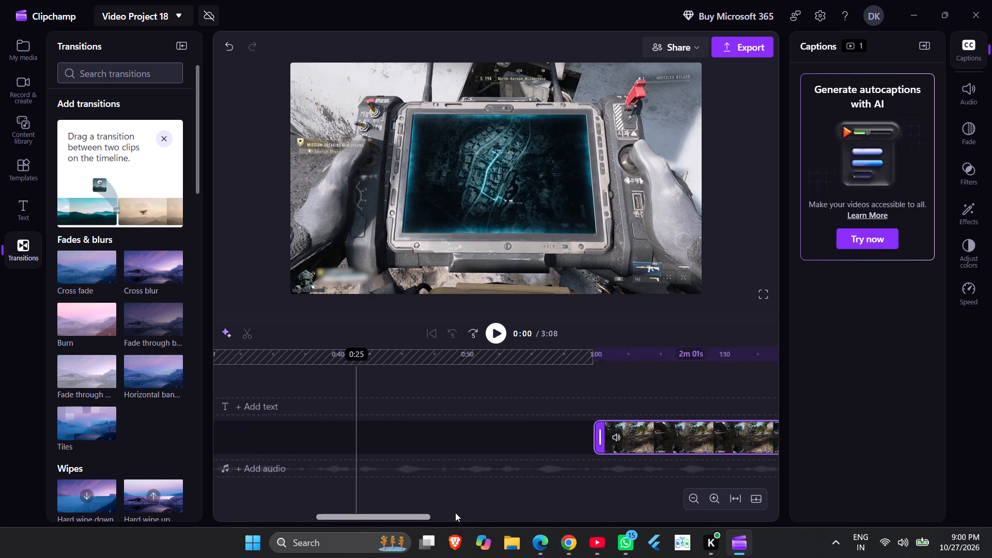
{"action": "left_click_drag", "start_coordinate": [455, 513], "coordinate": [779, 493]}
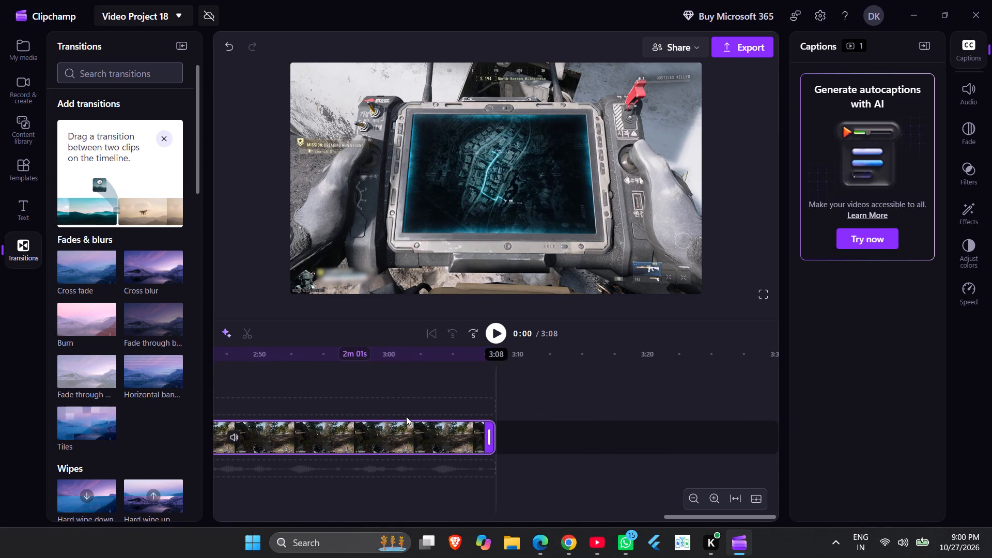
{"action": "left_click", "coordinate": [392, 430]}
{"action": "left_click", "coordinate": [394, 439]}
{"action": "left_click_drag", "start_coordinate": [673, 514], "coordinate": [347, 516]}
{"action": "left_click", "coordinate": [534, 444]}
{"action": "left_click", "coordinate": [554, 437]}
{"action": "scroll", "coordinate": [304, 436], "scroll_direction": "up", "scroll_amount": 4}
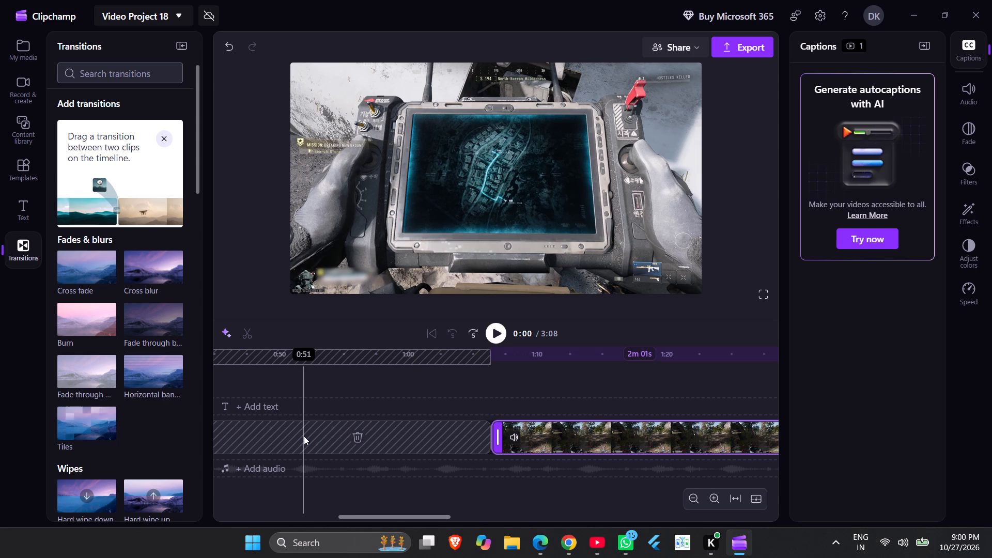
{"action": "left_click_drag", "start_coordinate": [389, 516], "coordinate": [222, 515]}
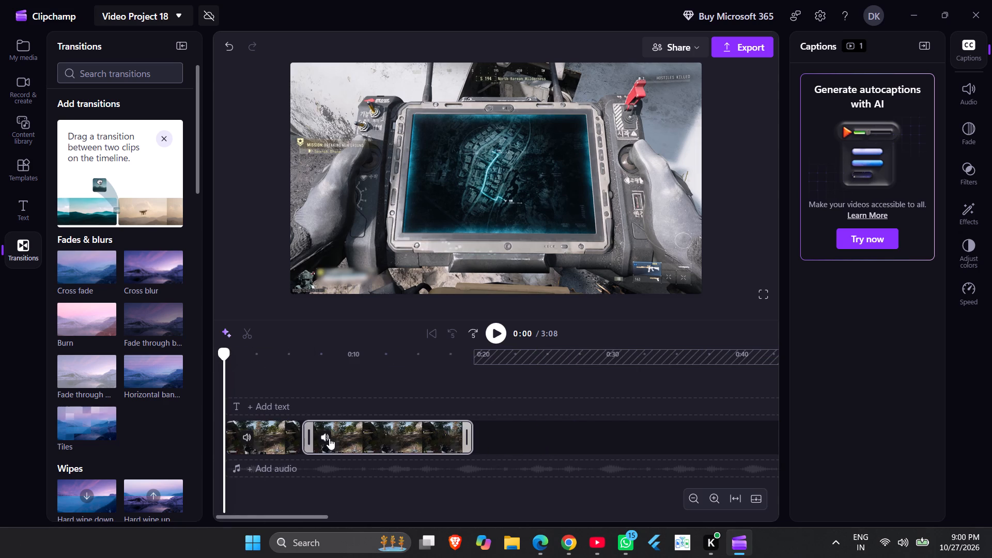
Play back the first two segments from the start to review how they join.
{"action": "left_click", "coordinate": [298, 441]}
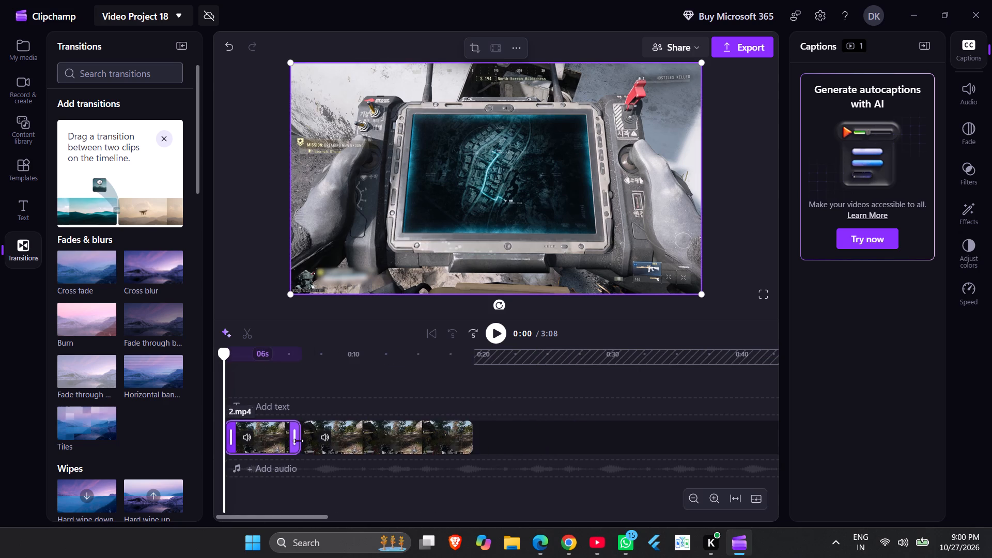
{"action": "left_click", "coordinate": [299, 440]}
{"action": "left_click", "coordinate": [505, 335]}
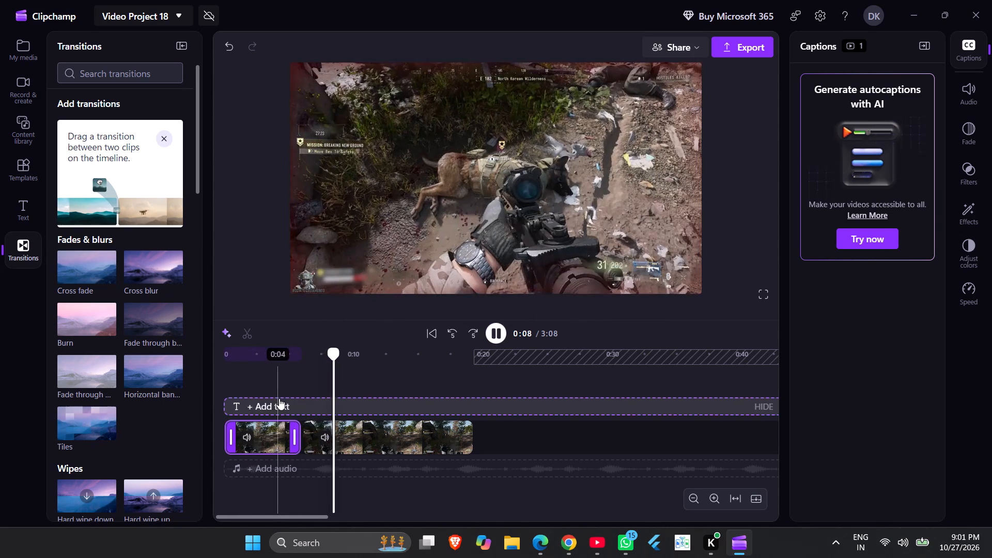
{"action": "left_click", "coordinate": [279, 398]}
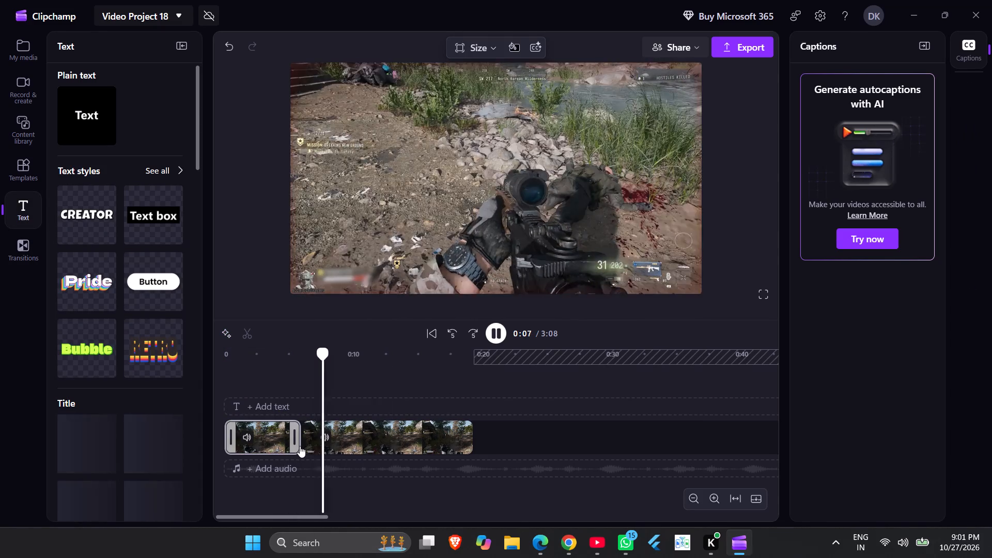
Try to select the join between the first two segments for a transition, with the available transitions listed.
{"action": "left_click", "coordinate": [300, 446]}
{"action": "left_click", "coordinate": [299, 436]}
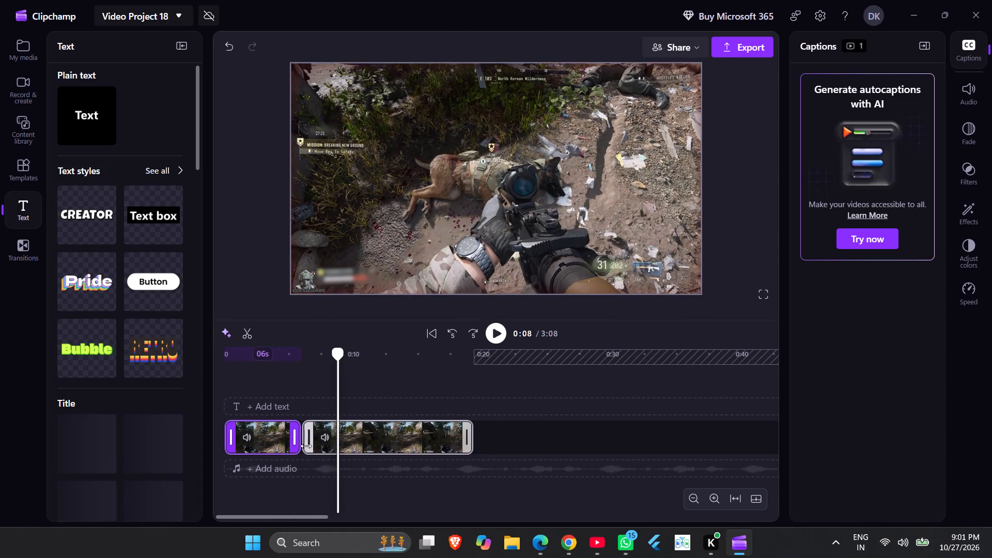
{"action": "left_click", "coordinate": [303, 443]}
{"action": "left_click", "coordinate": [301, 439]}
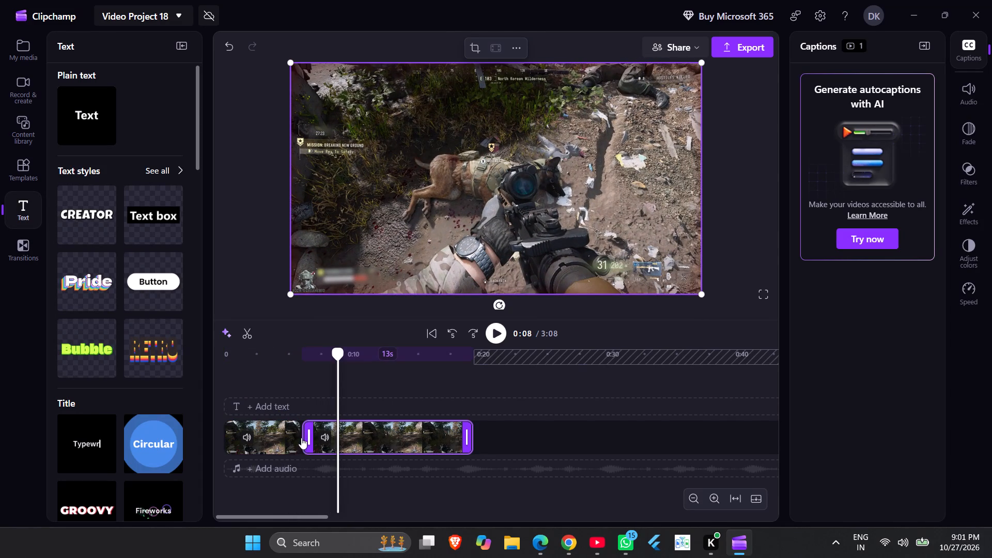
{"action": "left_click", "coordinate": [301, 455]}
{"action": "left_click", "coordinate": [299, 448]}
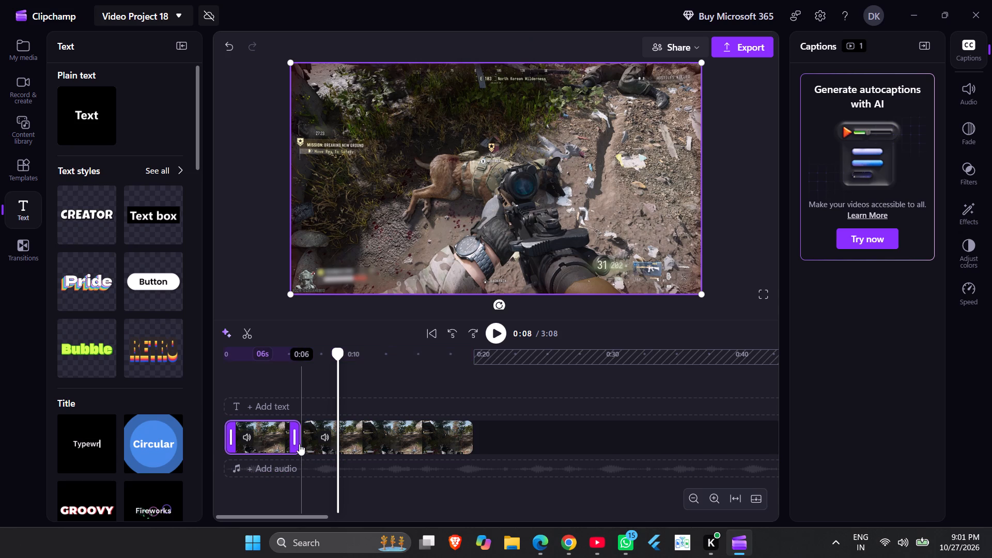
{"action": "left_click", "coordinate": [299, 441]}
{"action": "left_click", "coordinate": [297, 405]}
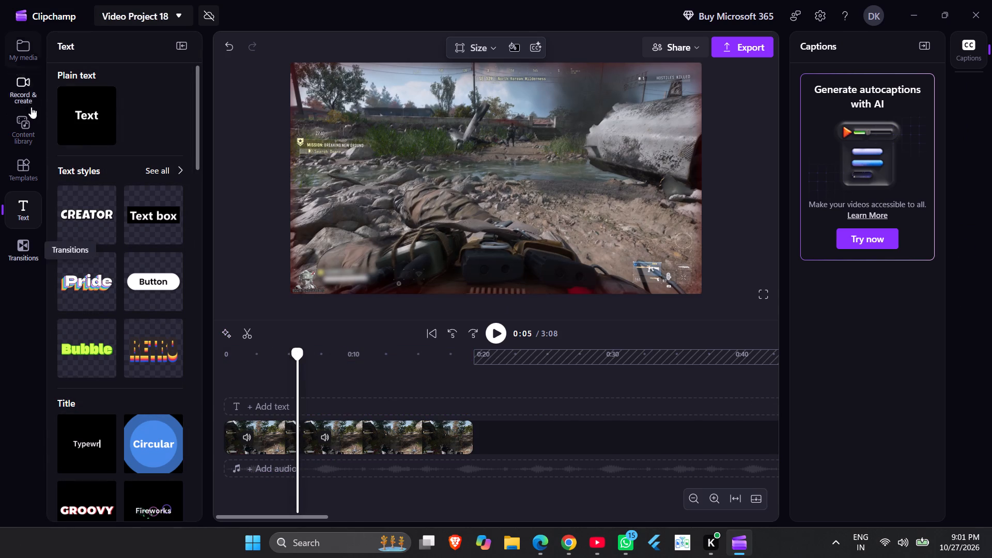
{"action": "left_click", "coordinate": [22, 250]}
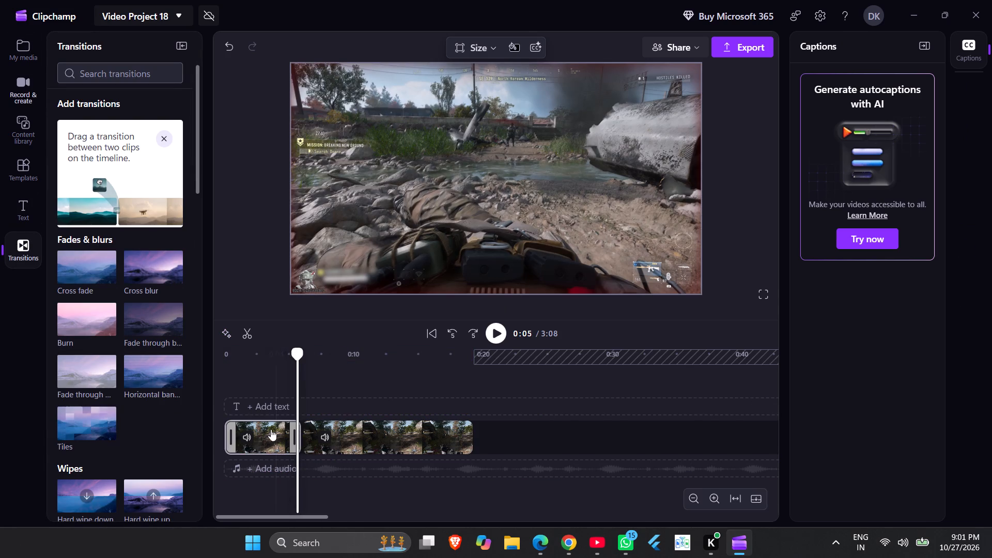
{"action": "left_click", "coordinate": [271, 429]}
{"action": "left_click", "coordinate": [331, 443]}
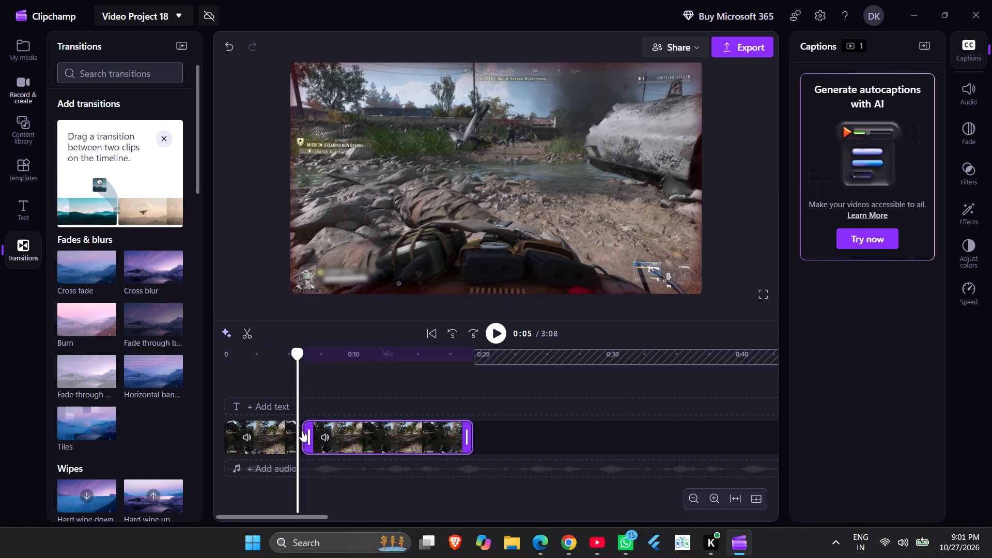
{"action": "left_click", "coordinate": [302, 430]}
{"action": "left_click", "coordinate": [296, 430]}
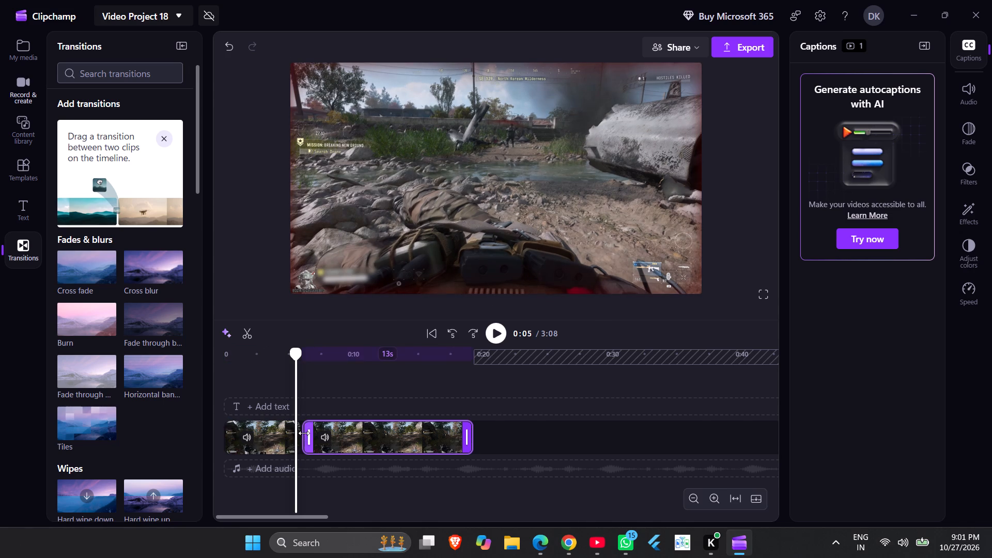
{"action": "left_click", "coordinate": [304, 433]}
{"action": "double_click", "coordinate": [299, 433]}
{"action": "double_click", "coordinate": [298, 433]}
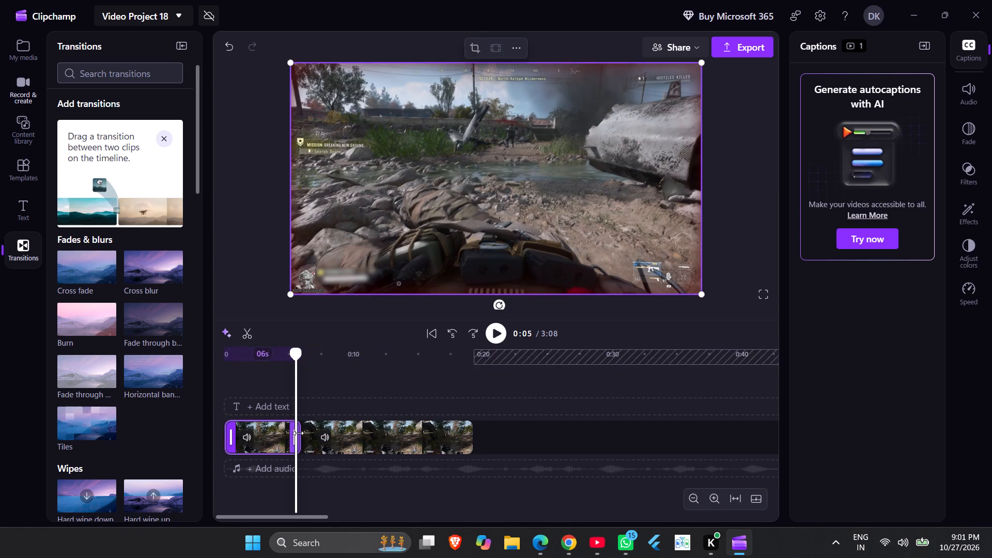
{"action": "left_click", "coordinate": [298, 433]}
Delete the empty gap between the second segment and the long segment.
{"action": "left_click", "coordinate": [541, 439]}
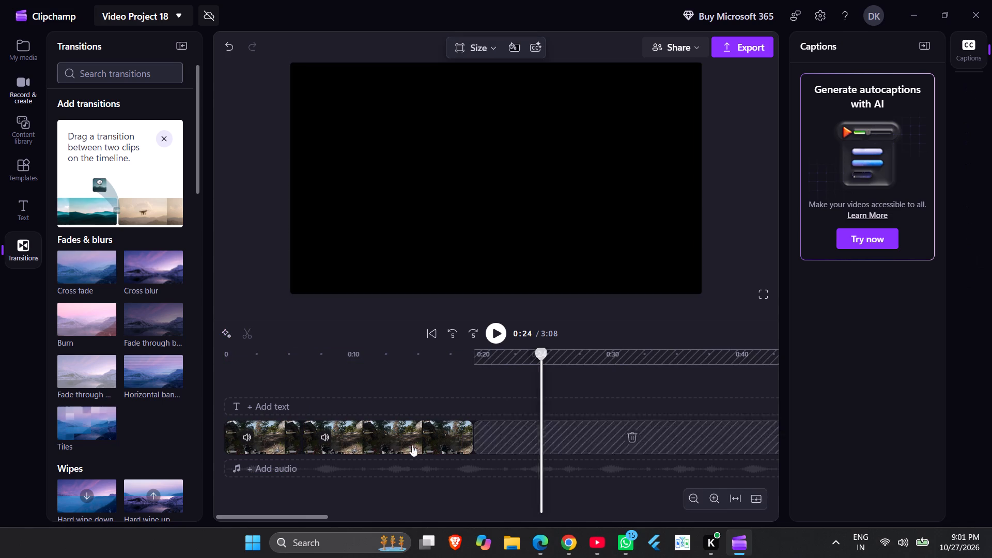
{"action": "left_click", "coordinate": [626, 439]}
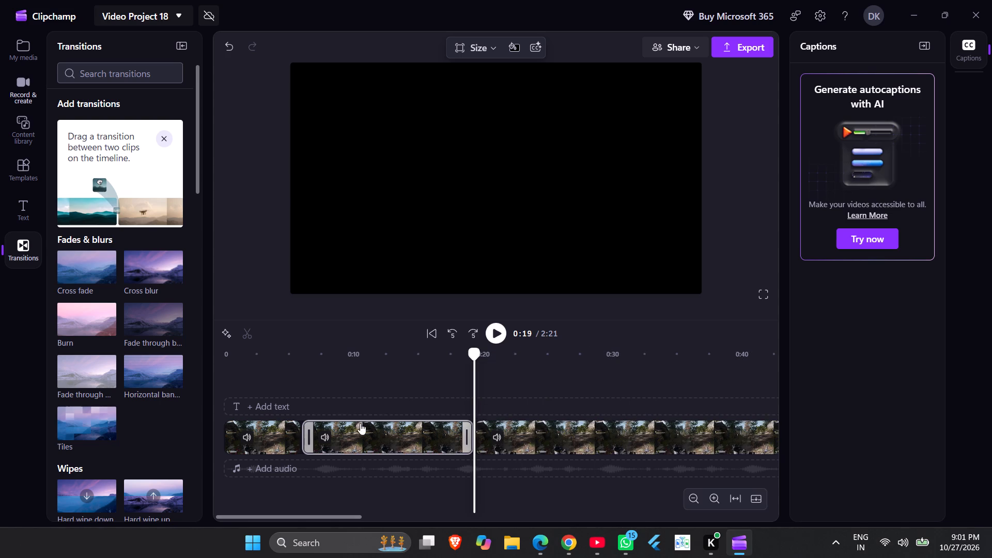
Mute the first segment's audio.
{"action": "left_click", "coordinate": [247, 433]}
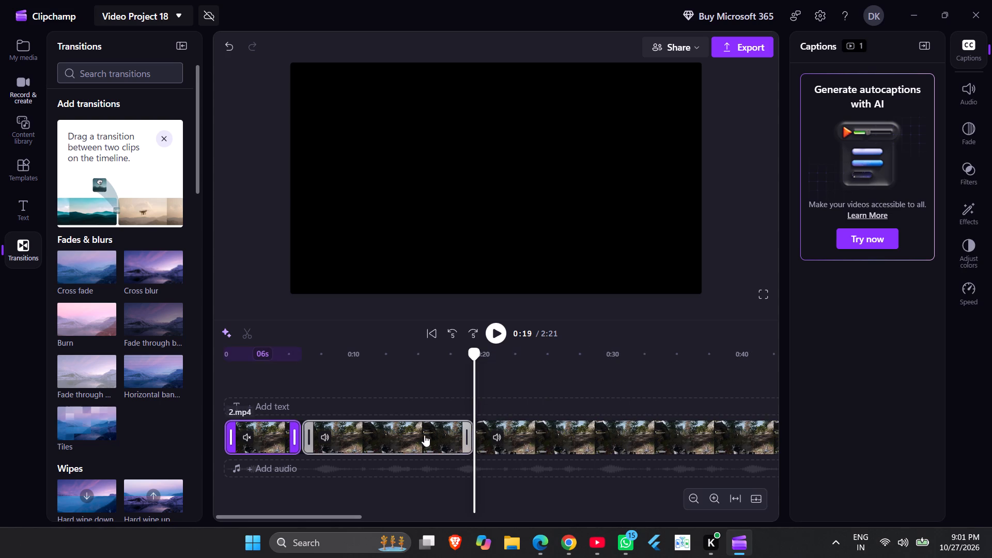
Trim the first segment's end slightly to about 5 seconds and delete the small gap it leaves before the second segment.
{"action": "left_click", "coordinate": [303, 438]}
{"action": "left_click", "coordinate": [301, 438]}
{"action": "left_click", "coordinate": [301, 438]}
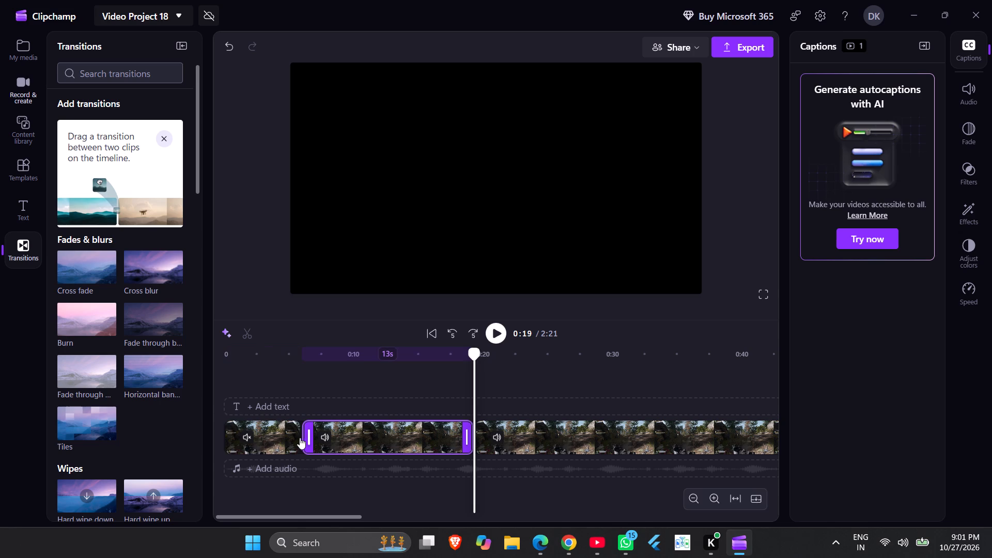
{"action": "right_click", "coordinate": [296, 437]}
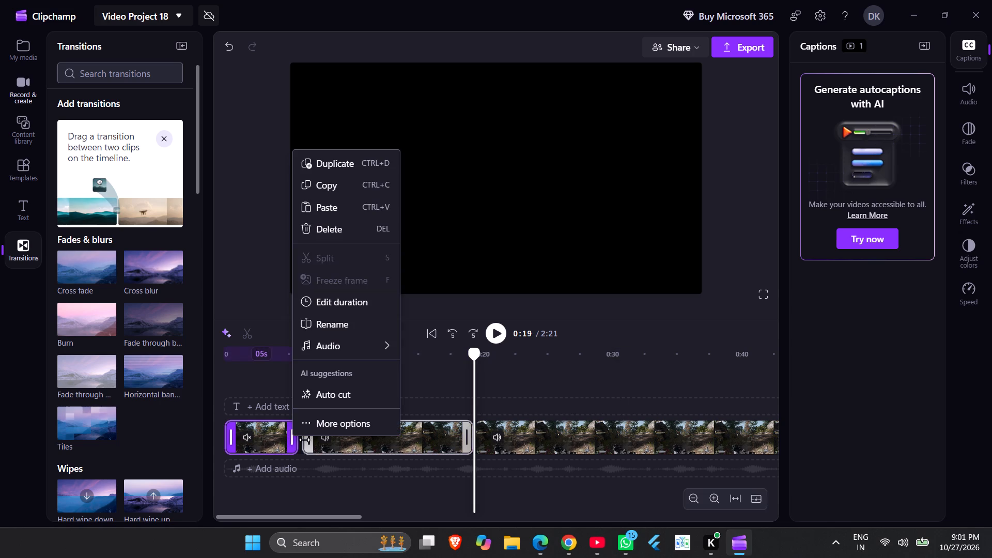
{"action": "left_click", "coordinate": [731, 176]}
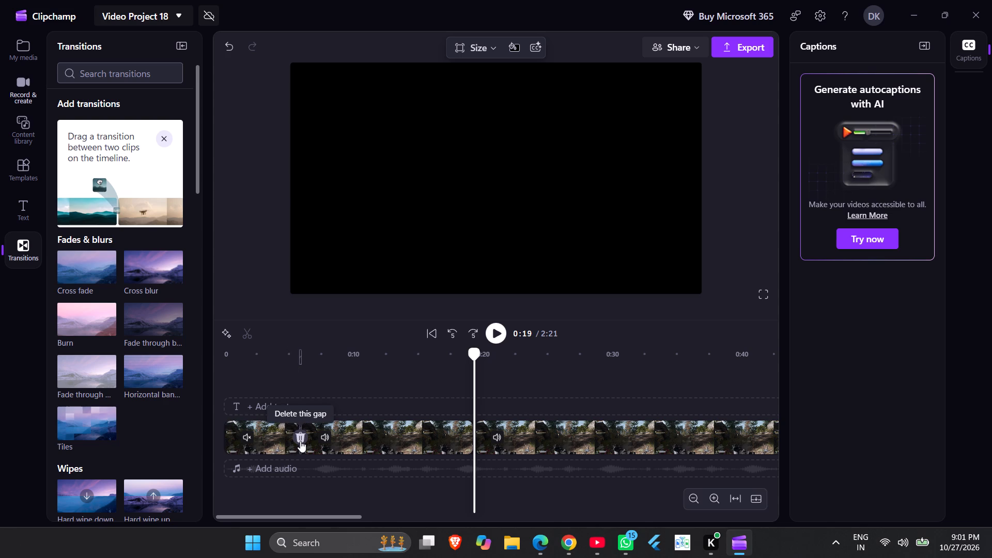
{"action": "left_click", "coordinate": [300, 441]}
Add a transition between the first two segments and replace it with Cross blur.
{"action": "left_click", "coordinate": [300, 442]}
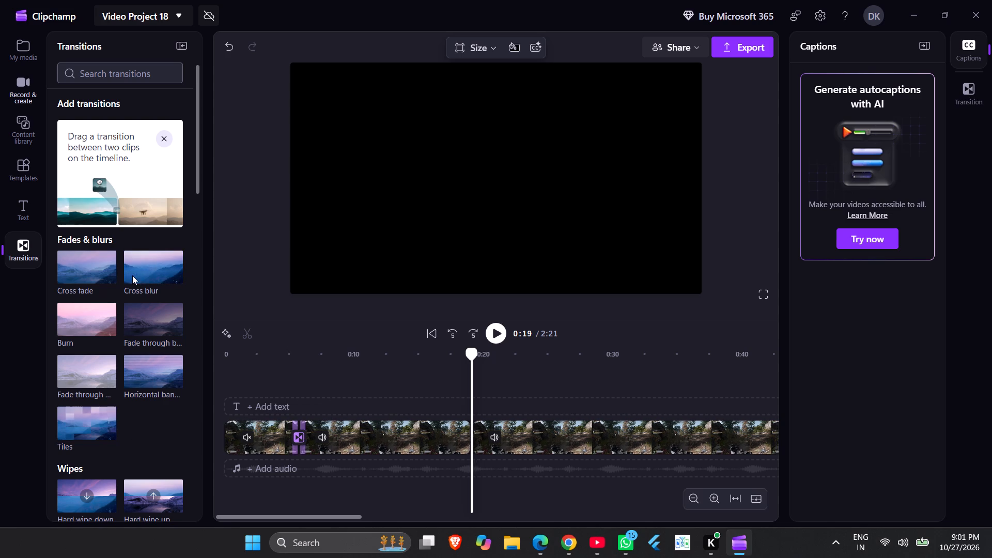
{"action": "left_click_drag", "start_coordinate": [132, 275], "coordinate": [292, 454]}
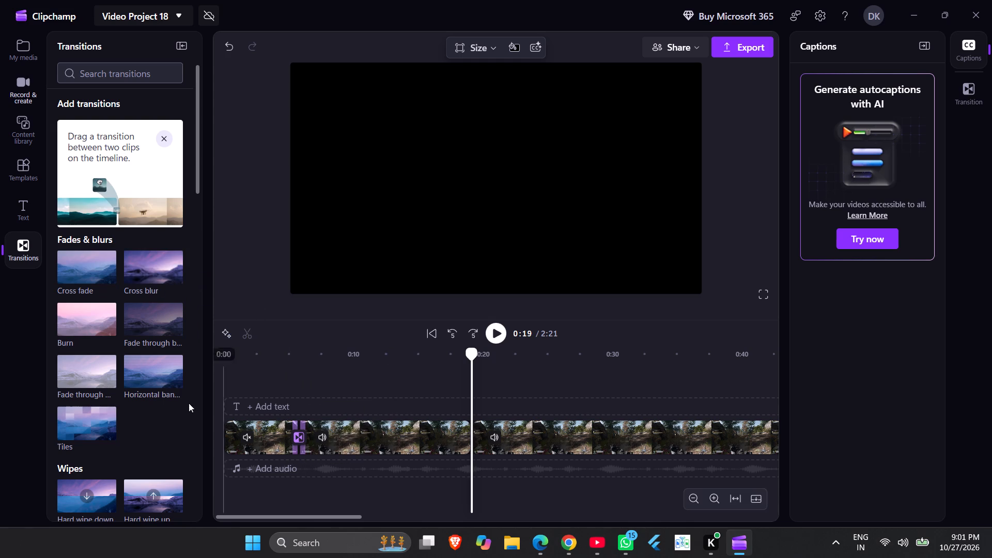
Play back the opening from 0:01 to review the transition between the first two segments.
{"action": "left_click", "coordinate": [240, 387]}
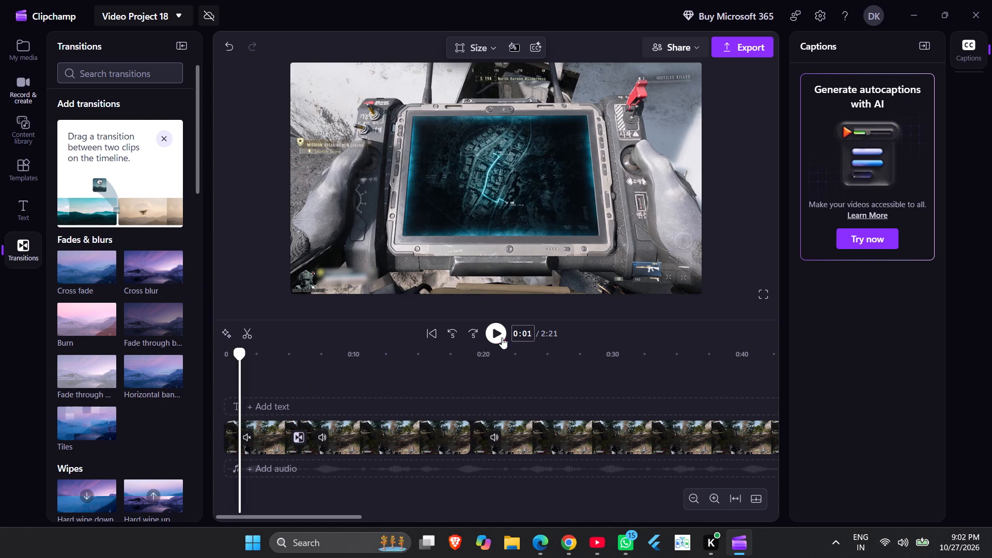
{"action": "left_click", "coordinate": [494, 333]}
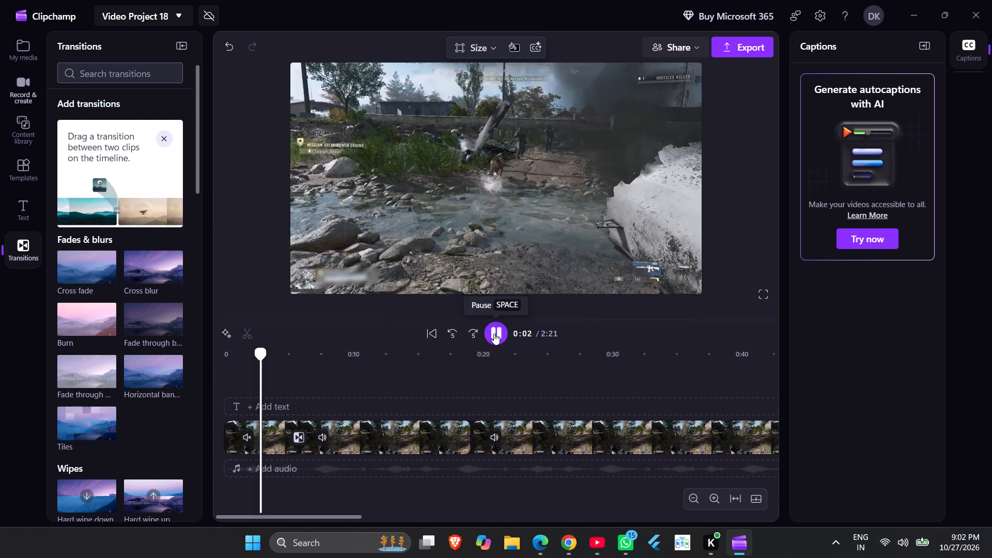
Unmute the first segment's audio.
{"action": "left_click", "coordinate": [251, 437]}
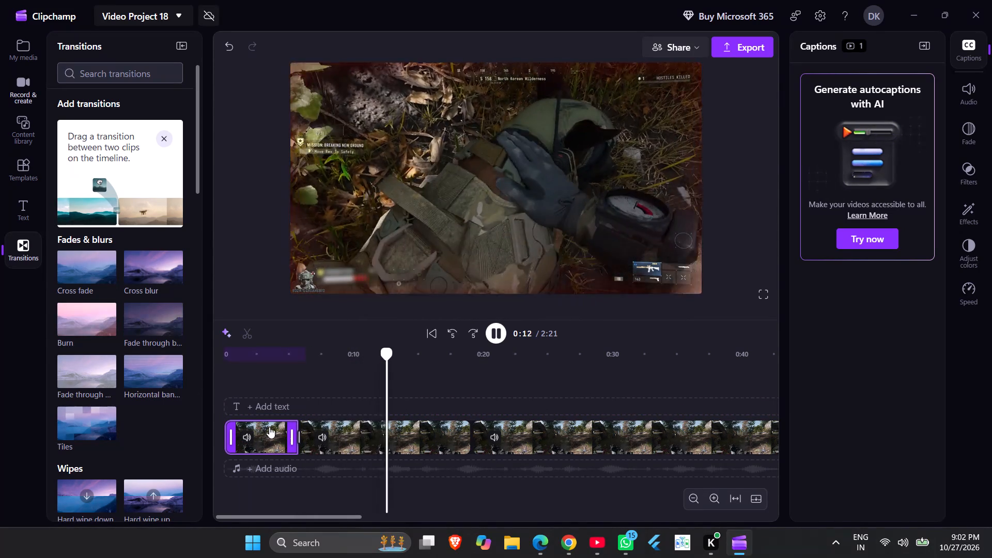
Replace the transition between the first two segments with Fade through black.
{"action": "left_click", "coordinate": [302, 439]}
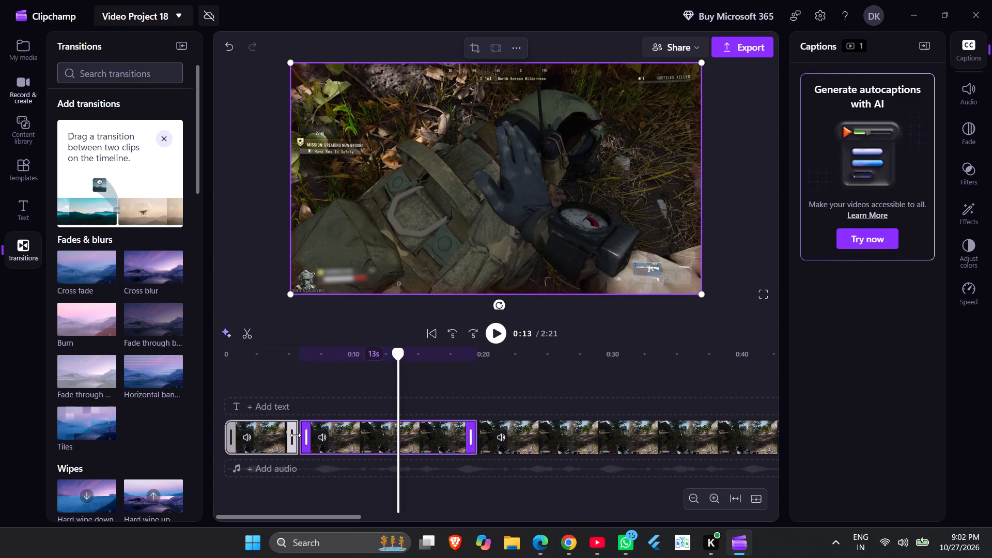
{"action": "left_click", "coordinate": [296, 435]}
{"action": "left_click", "coordinate": [298, 441]}
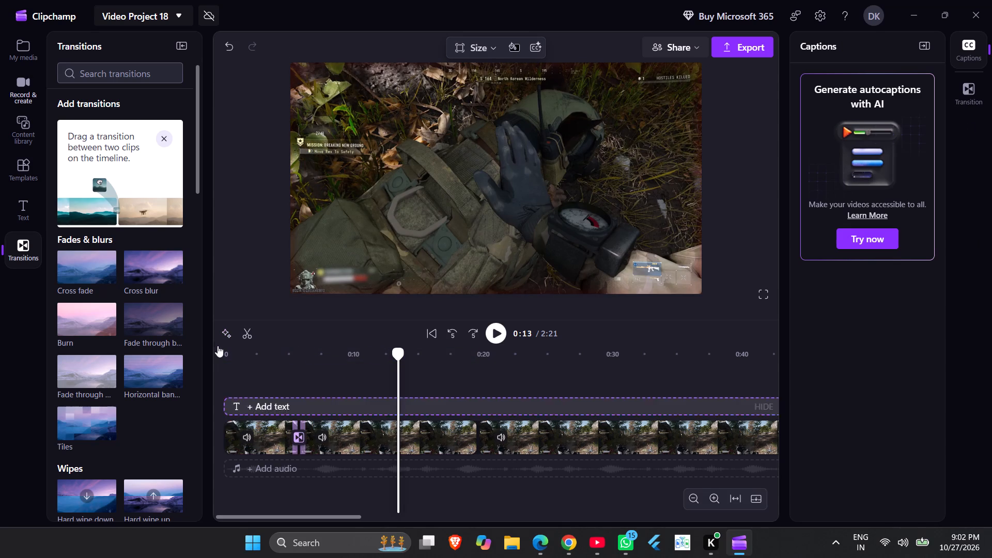
{"action": "left_click_drag", "start_coordinate": [147, 327], "coordinate": [300, 446]}
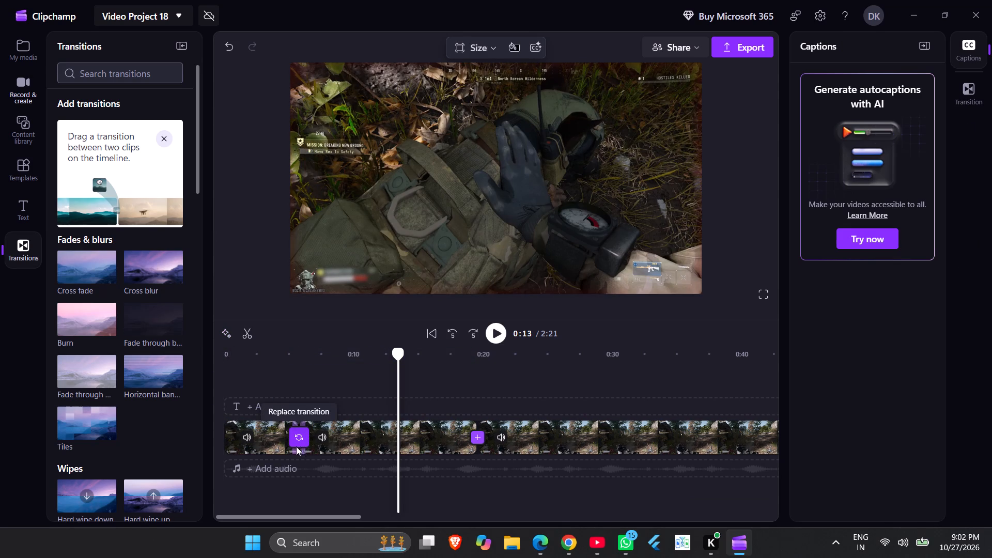
Play back from 0:01 through the second join to review the replaced transition.
{"action": "left_click", "coordinate": [238, 395]}
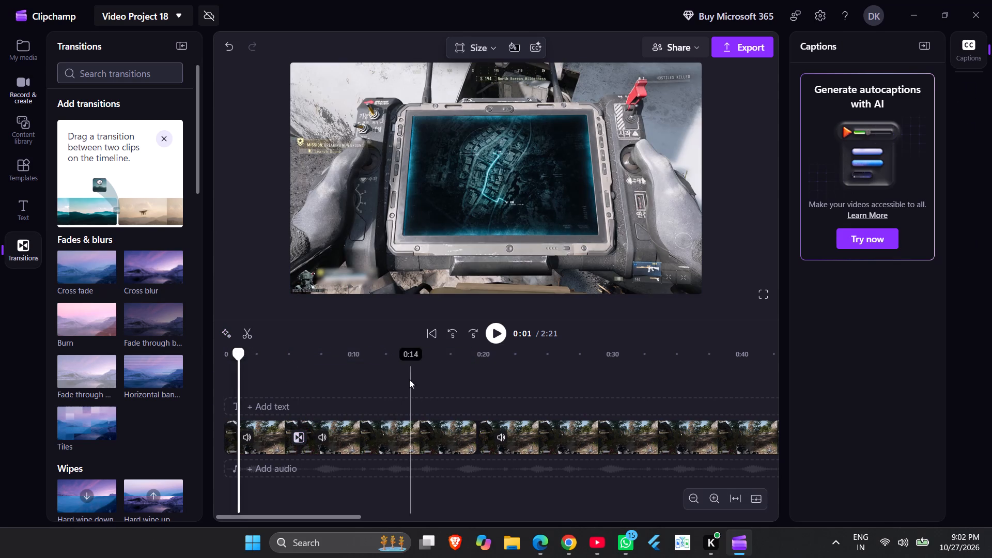
{"action": "left_click", "coordinate": [491, 333]}
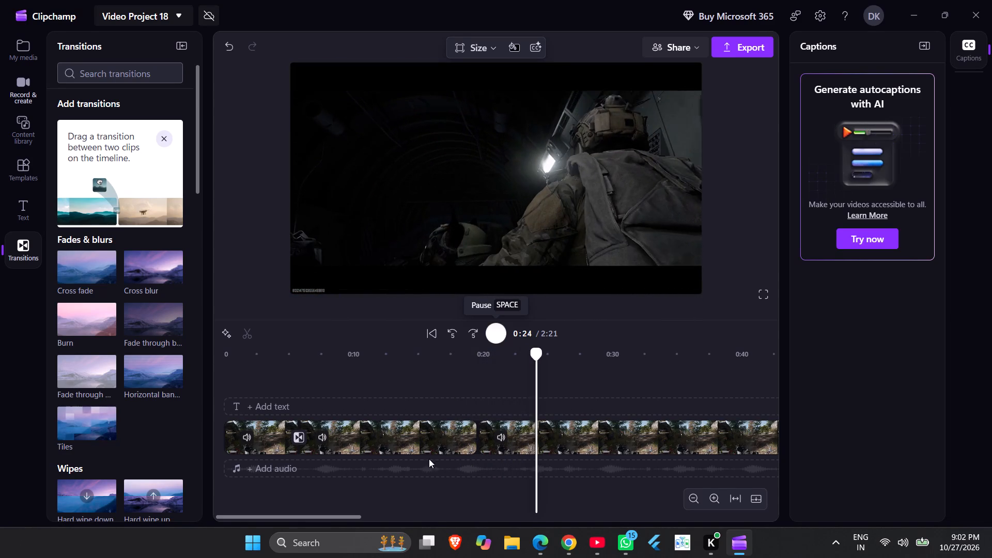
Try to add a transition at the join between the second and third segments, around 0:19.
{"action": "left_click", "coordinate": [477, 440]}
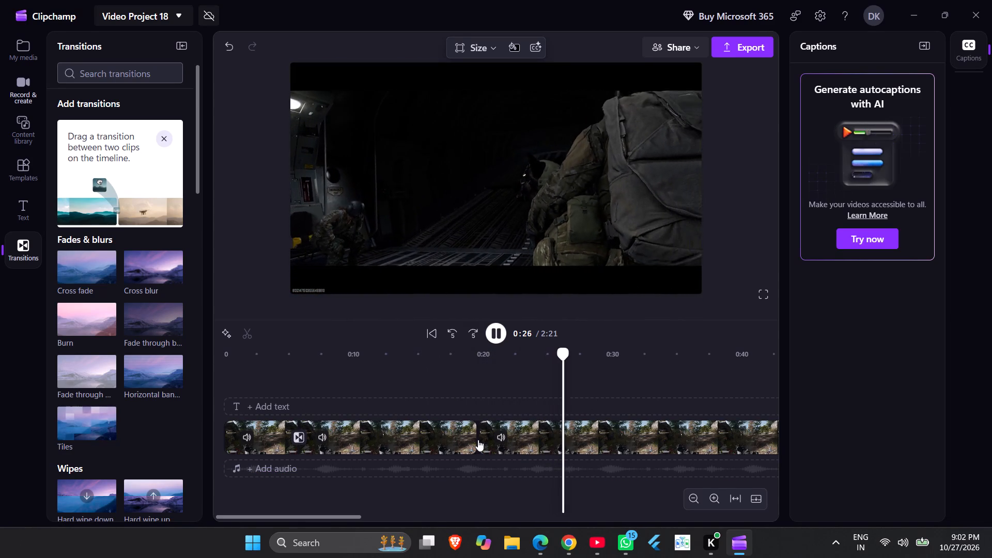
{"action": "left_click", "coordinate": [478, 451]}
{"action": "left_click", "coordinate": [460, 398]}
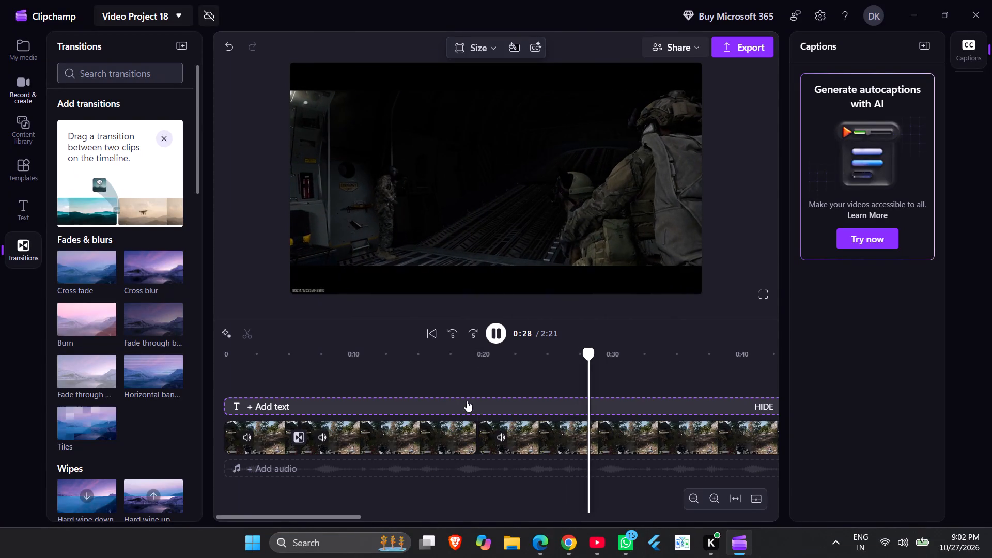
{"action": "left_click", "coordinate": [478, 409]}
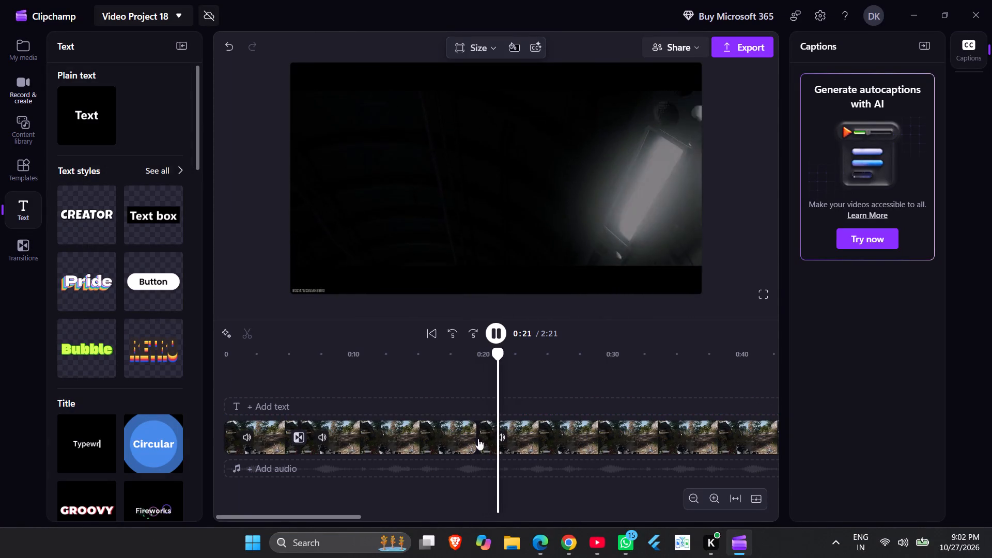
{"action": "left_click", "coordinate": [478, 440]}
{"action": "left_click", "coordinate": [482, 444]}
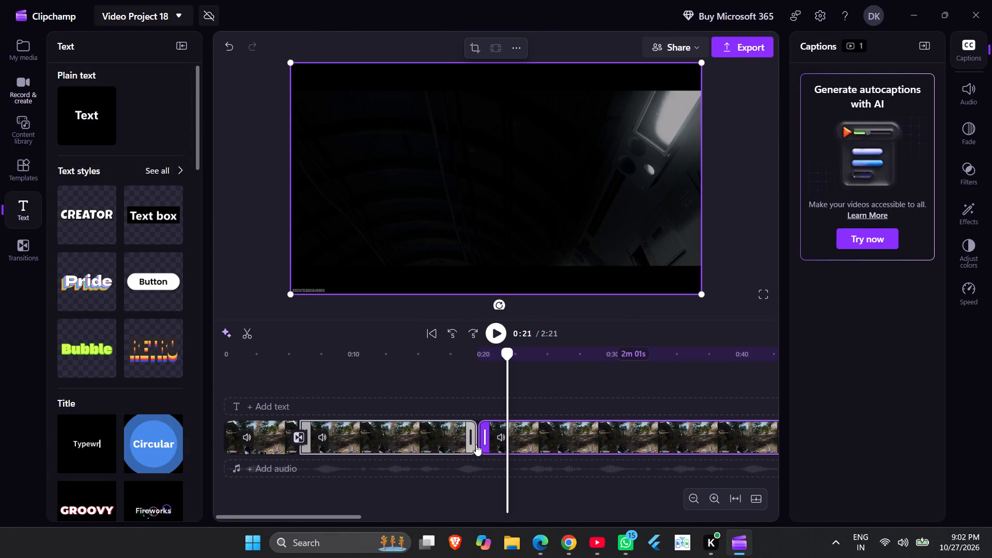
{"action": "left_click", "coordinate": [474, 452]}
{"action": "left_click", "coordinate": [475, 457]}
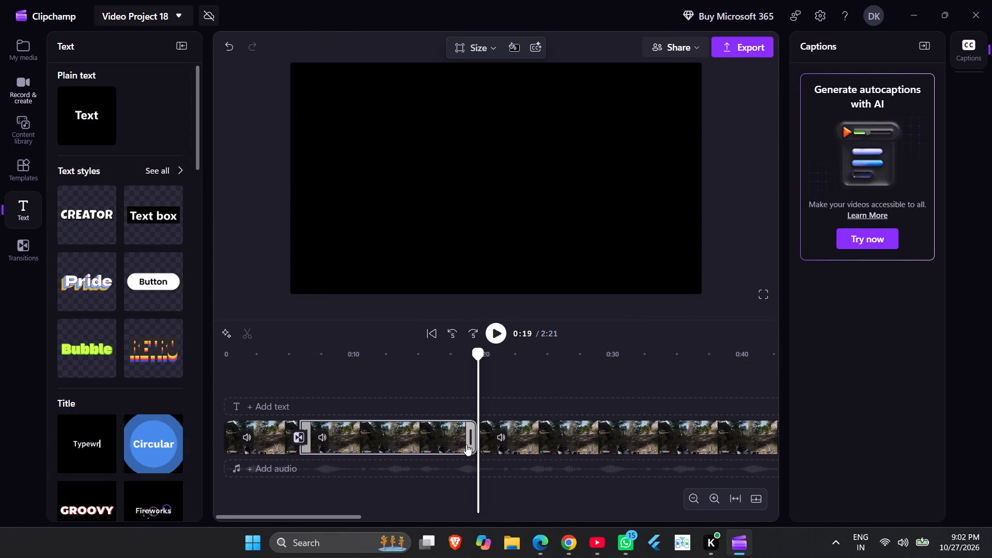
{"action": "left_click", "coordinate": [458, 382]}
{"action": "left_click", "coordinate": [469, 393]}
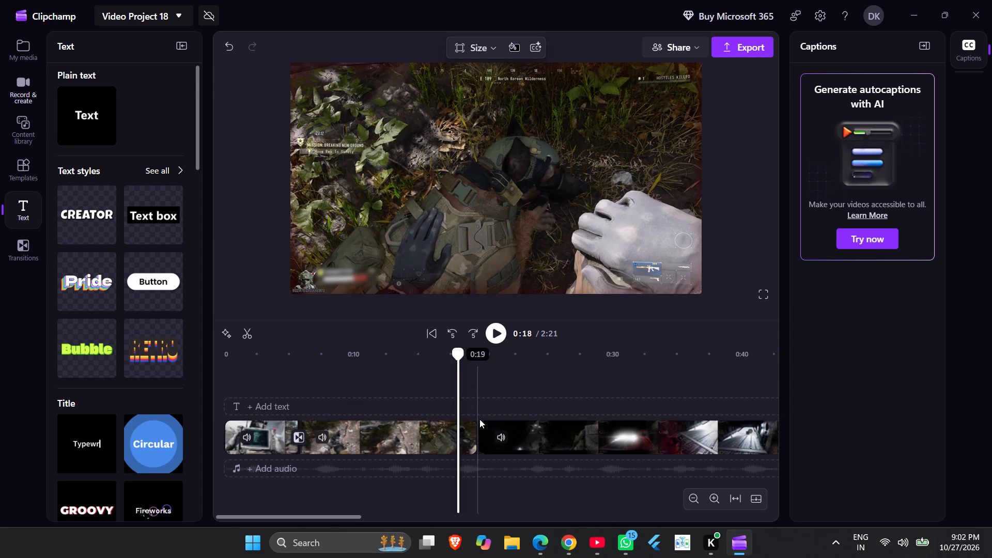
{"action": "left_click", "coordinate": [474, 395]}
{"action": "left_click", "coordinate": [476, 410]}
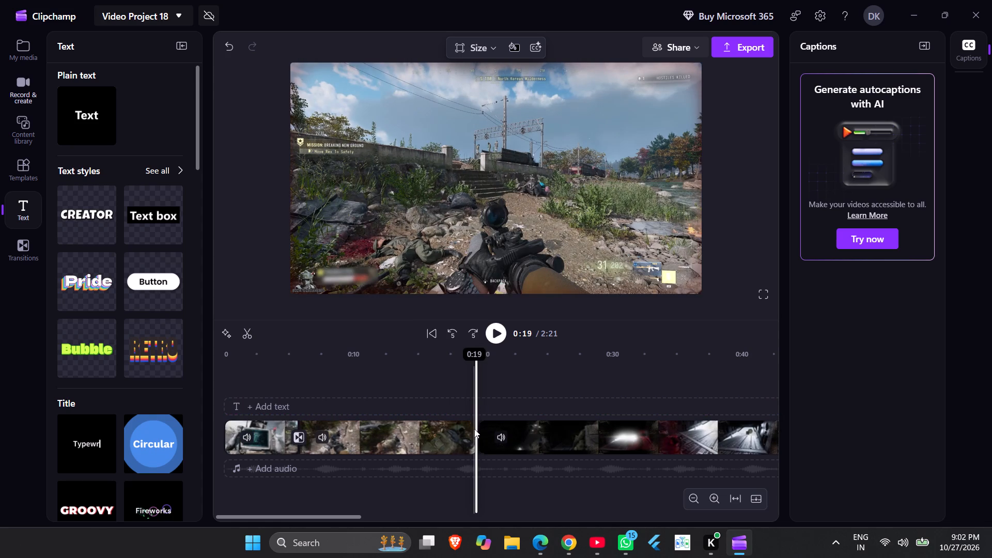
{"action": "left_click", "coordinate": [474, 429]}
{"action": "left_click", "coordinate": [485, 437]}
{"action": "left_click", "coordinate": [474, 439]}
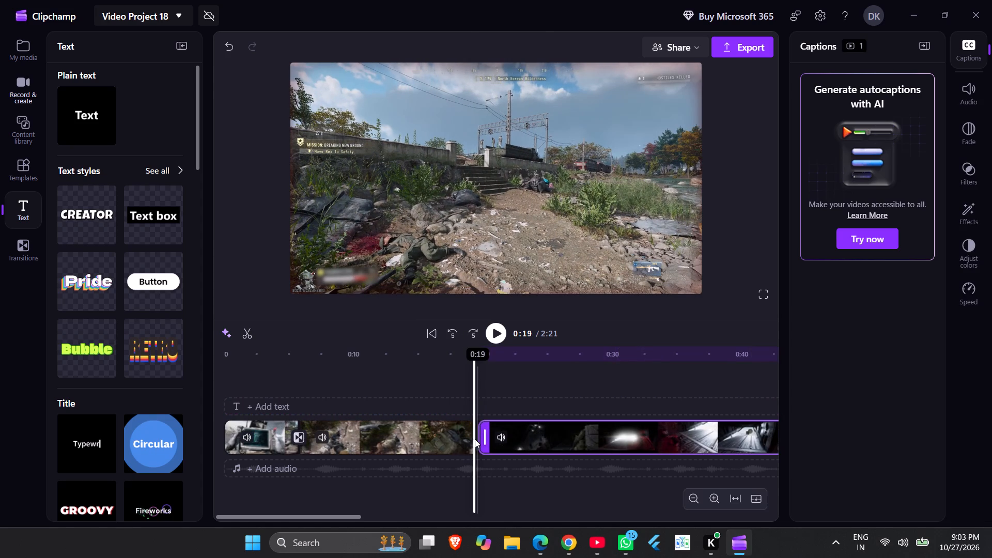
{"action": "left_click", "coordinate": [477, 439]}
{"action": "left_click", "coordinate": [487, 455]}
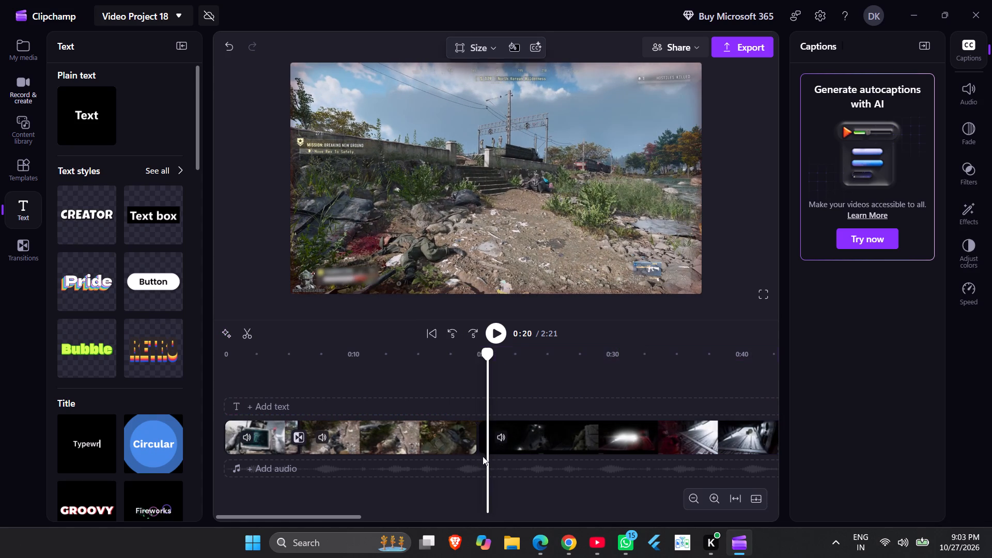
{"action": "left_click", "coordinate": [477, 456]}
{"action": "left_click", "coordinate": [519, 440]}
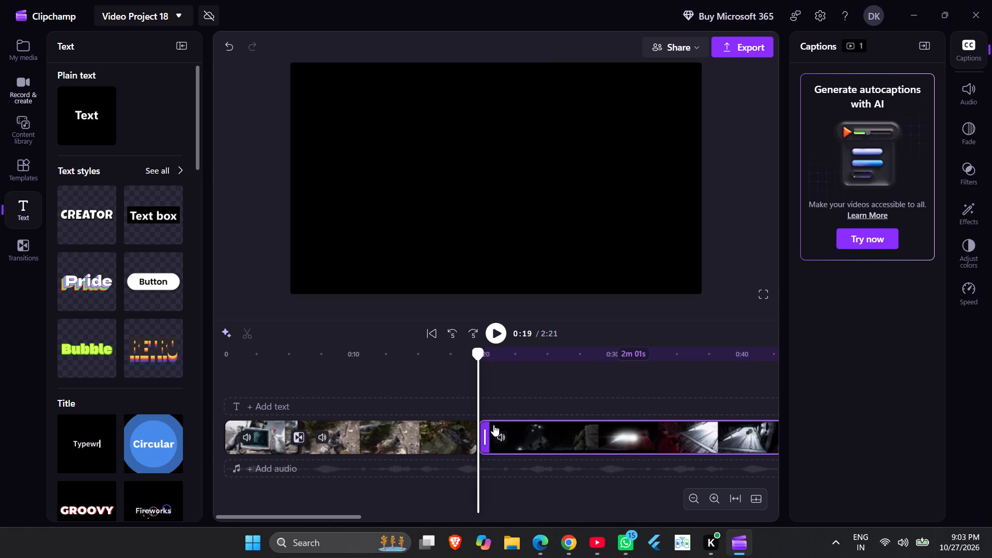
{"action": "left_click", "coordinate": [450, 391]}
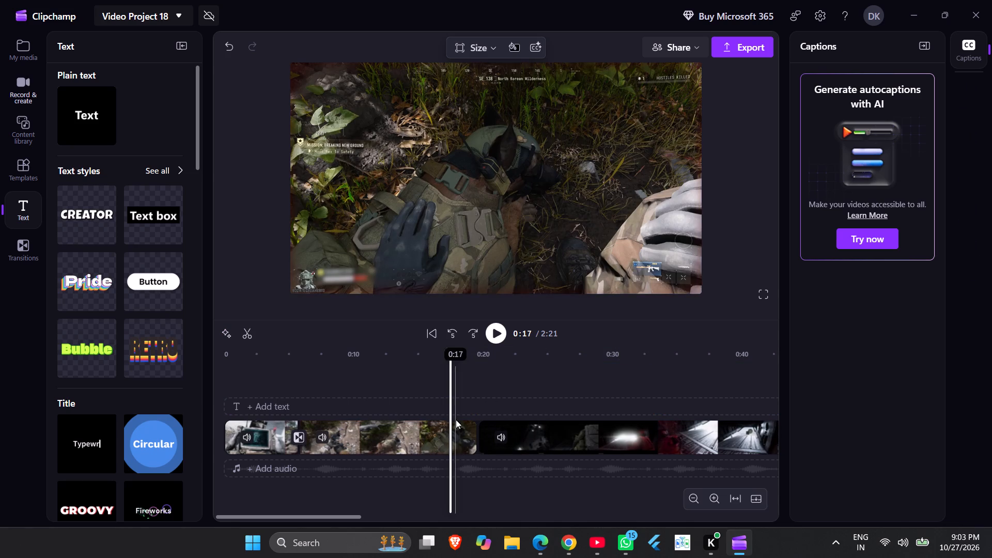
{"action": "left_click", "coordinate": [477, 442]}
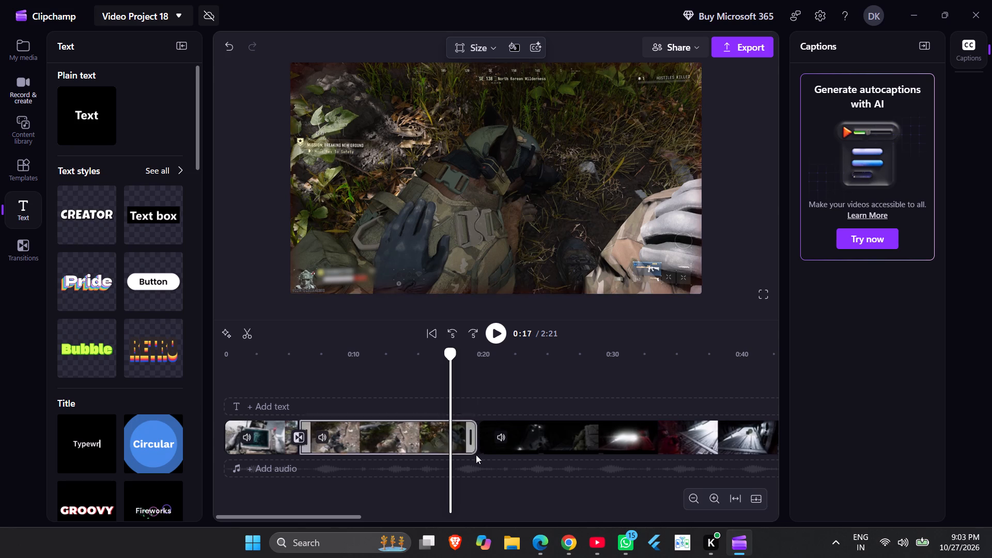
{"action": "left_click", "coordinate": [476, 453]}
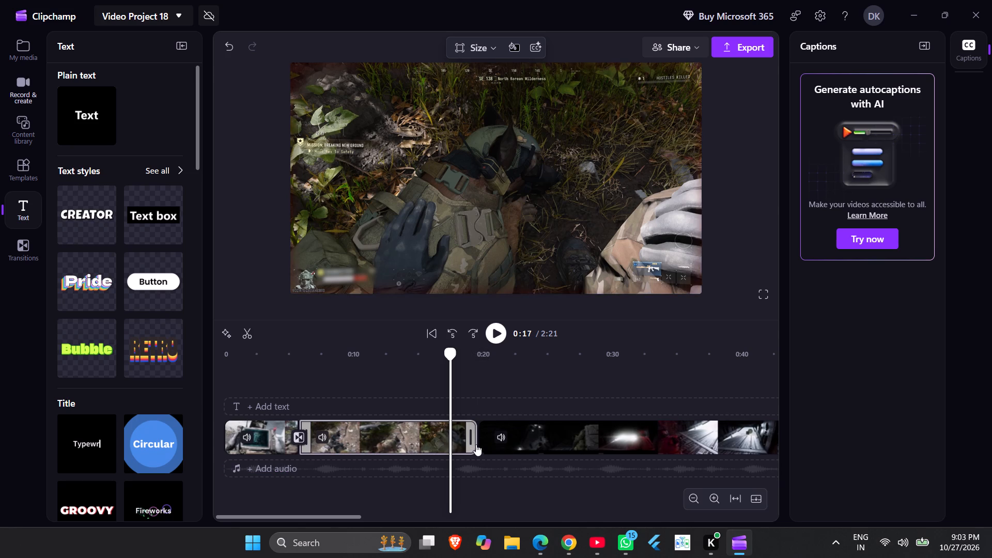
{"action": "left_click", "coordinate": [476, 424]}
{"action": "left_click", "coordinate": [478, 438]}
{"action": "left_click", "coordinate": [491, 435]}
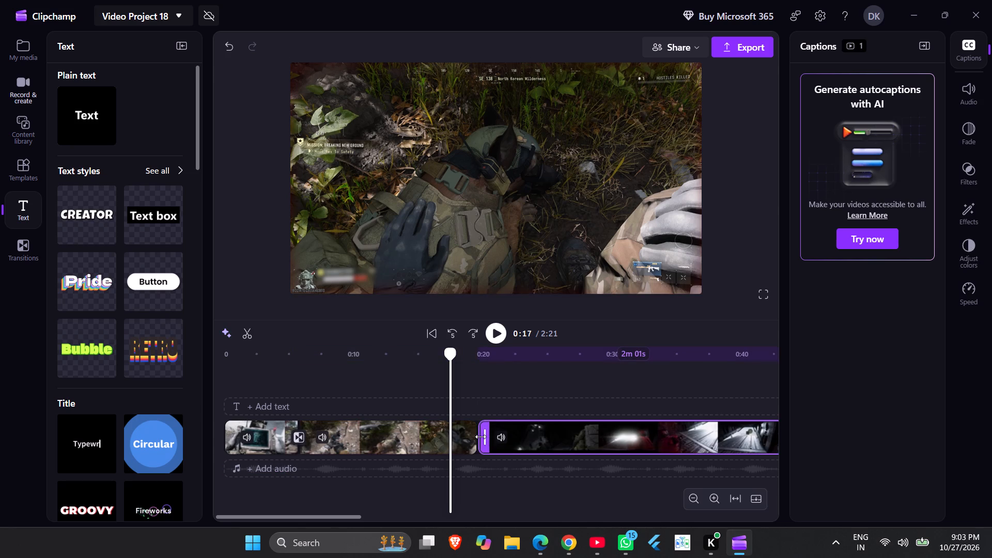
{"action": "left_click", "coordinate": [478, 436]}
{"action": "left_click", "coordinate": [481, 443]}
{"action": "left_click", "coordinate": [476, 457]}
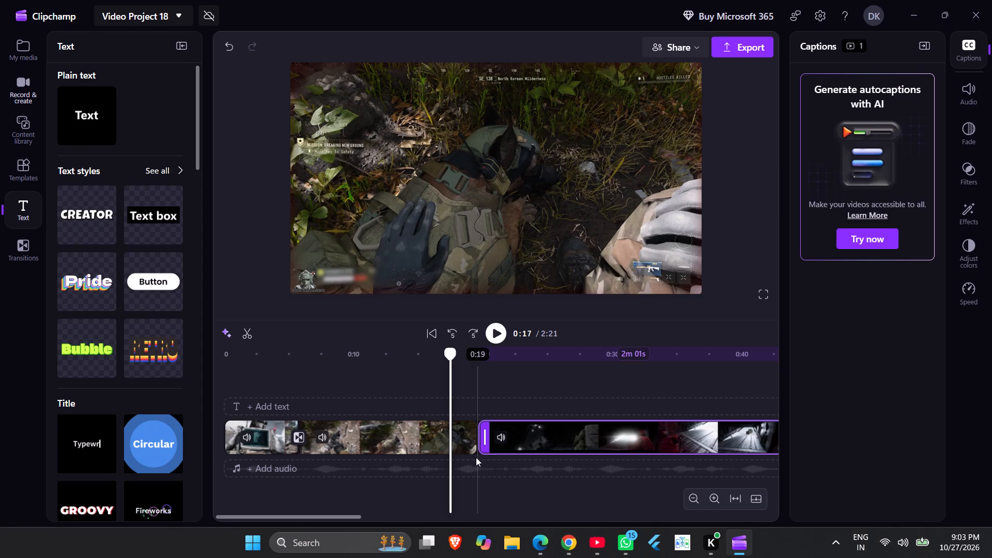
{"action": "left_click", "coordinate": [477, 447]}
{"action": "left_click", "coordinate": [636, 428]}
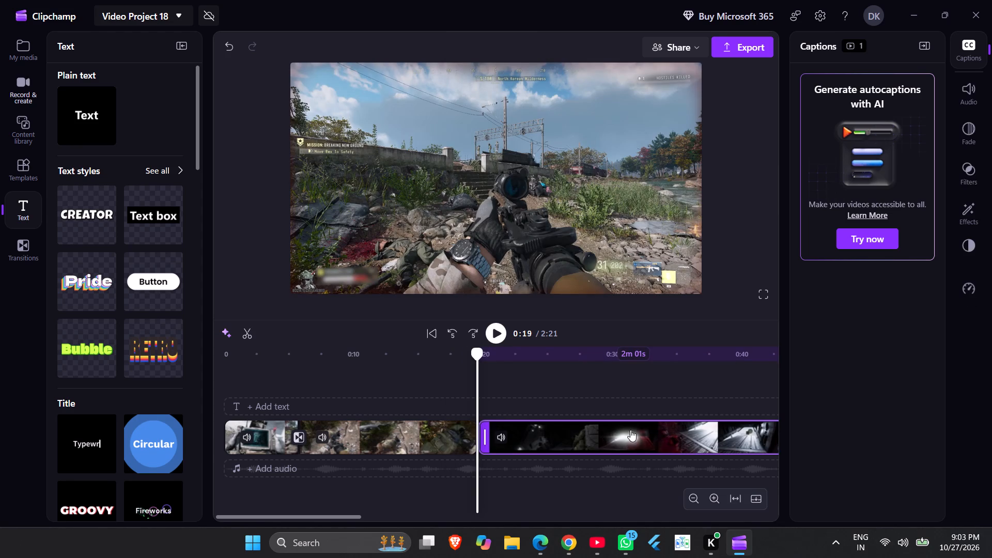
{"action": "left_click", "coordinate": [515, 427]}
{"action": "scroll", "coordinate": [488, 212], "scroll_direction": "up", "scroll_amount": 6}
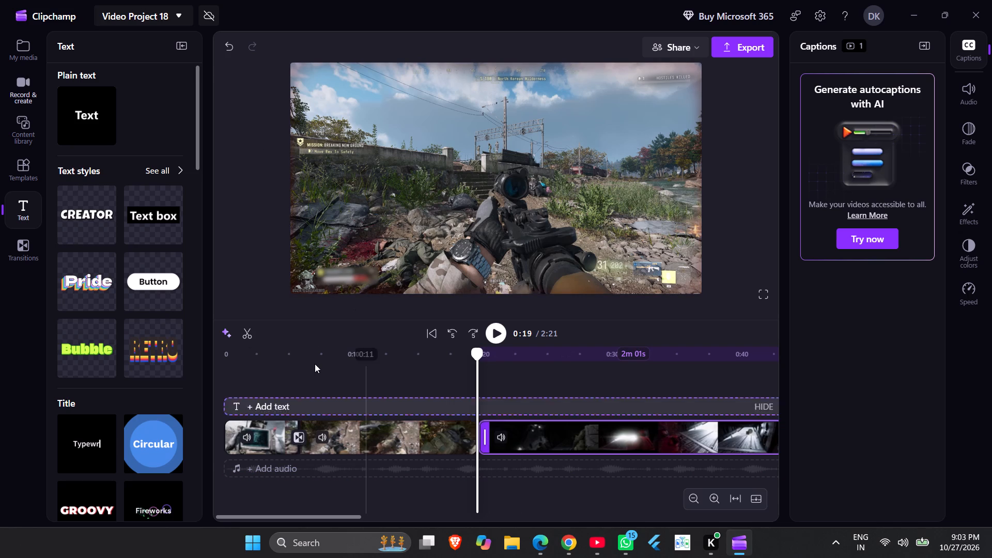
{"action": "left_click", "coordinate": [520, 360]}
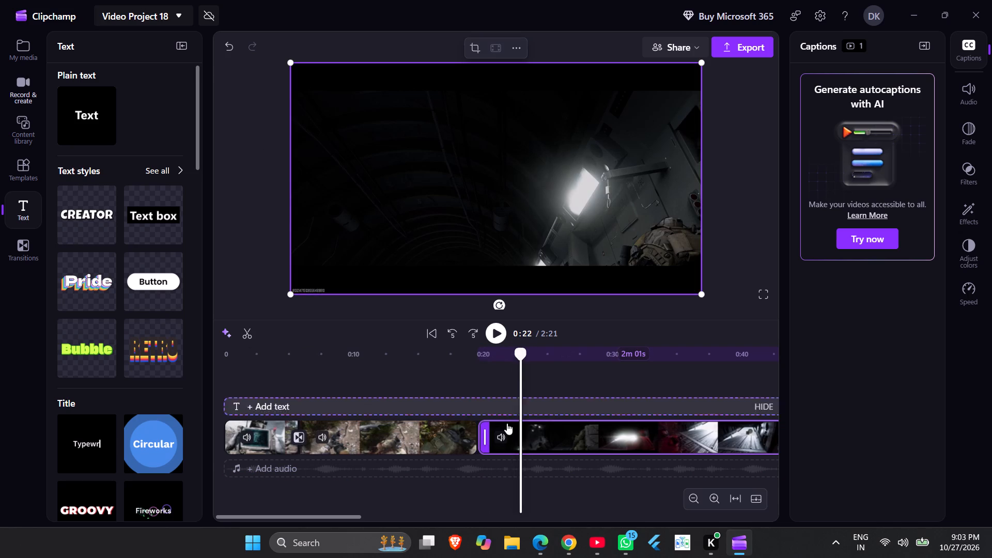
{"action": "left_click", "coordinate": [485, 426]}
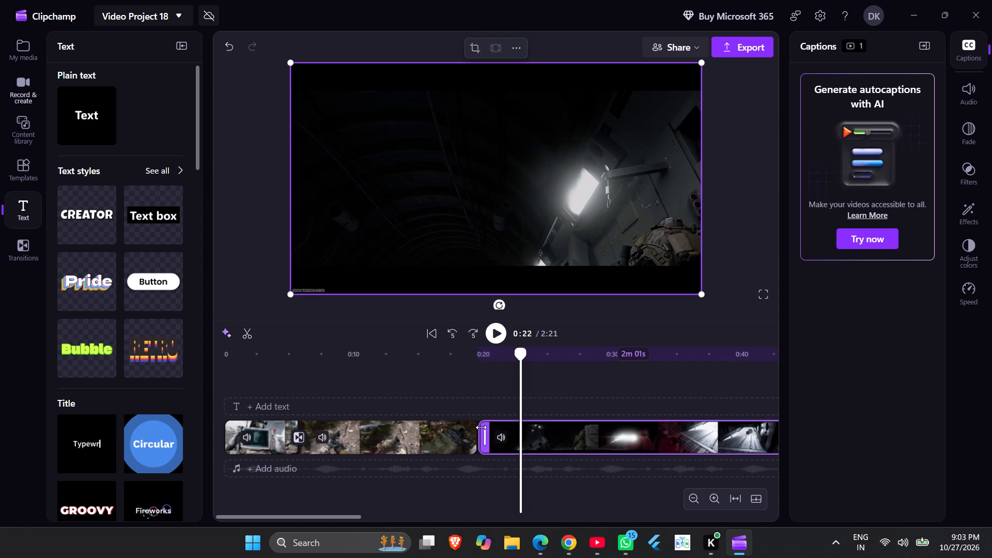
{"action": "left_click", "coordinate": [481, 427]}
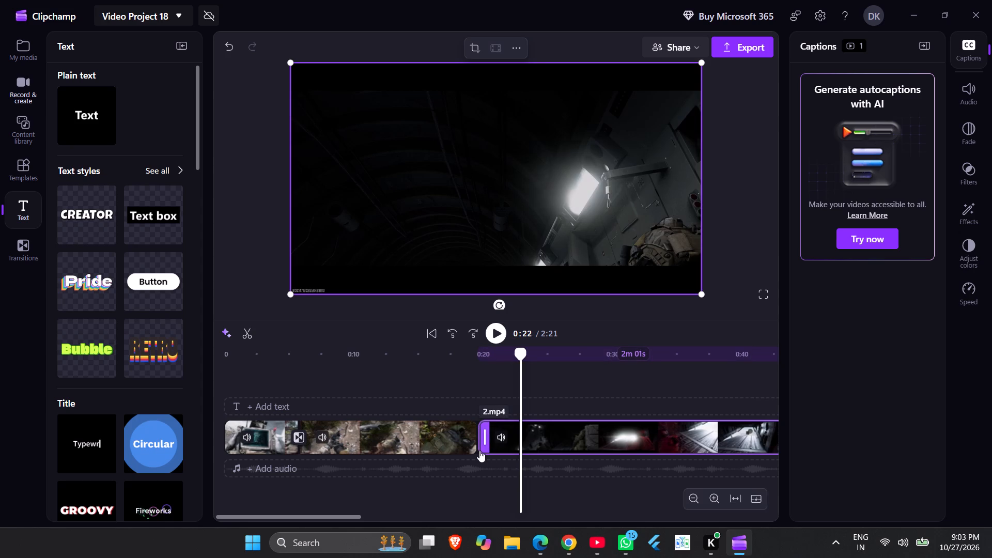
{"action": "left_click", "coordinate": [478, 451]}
Nudge the third segment away and back flush against the second, and add a transition at their join.
{"action": "left_click_drag", "start_coordinate": [494, 443], "coordinate": [513, 446]}
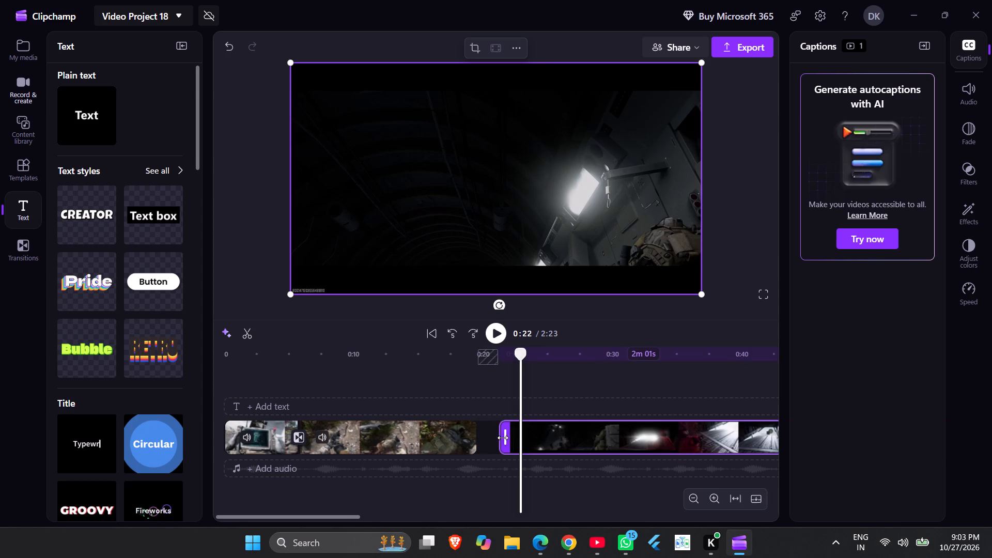
{"action": "left_click", "coordinate": [492, 442]}
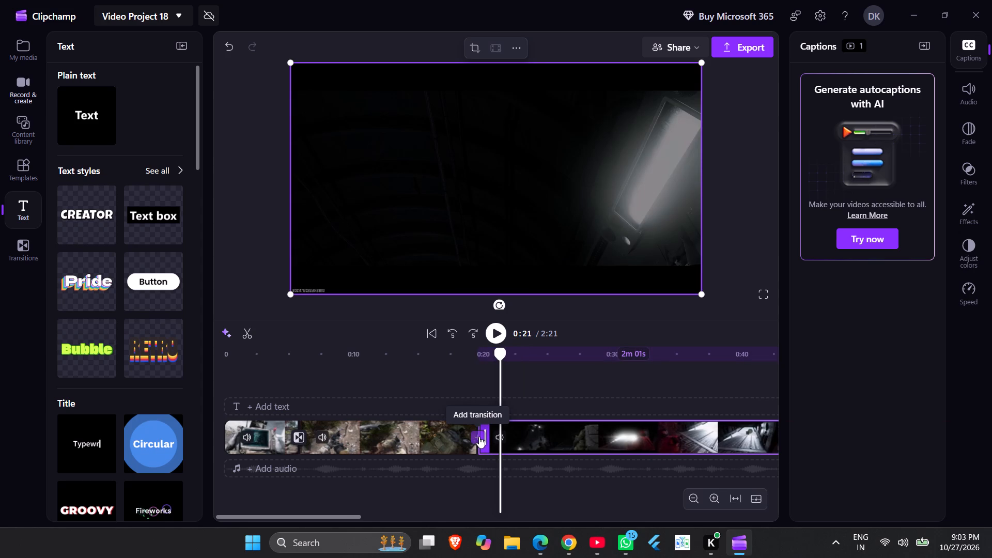
{"action": "left_click", "coordinate": [479, 437]}
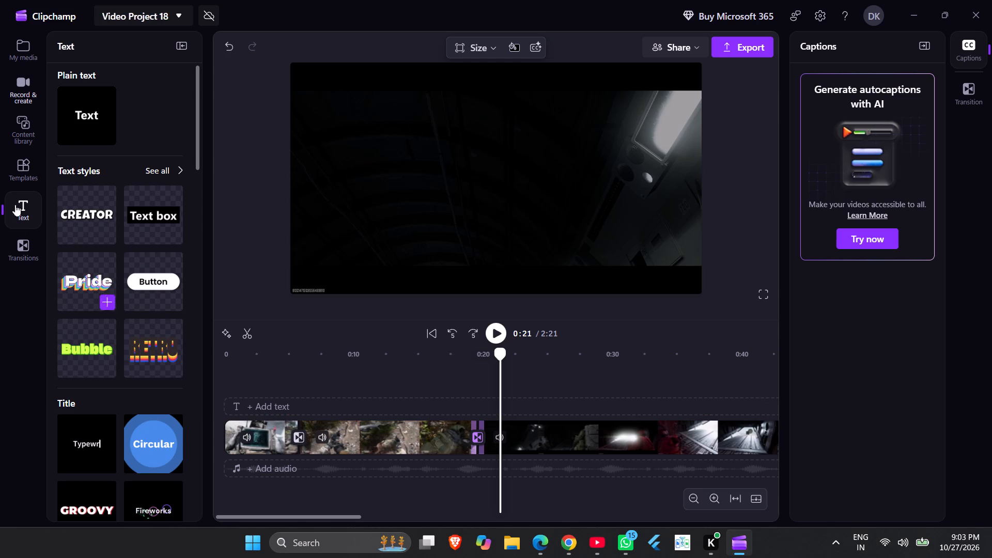
Replace the transition between the second and third segments with Soft wipe right.
{"action": "left_click", "coordinate": [21, 248]}
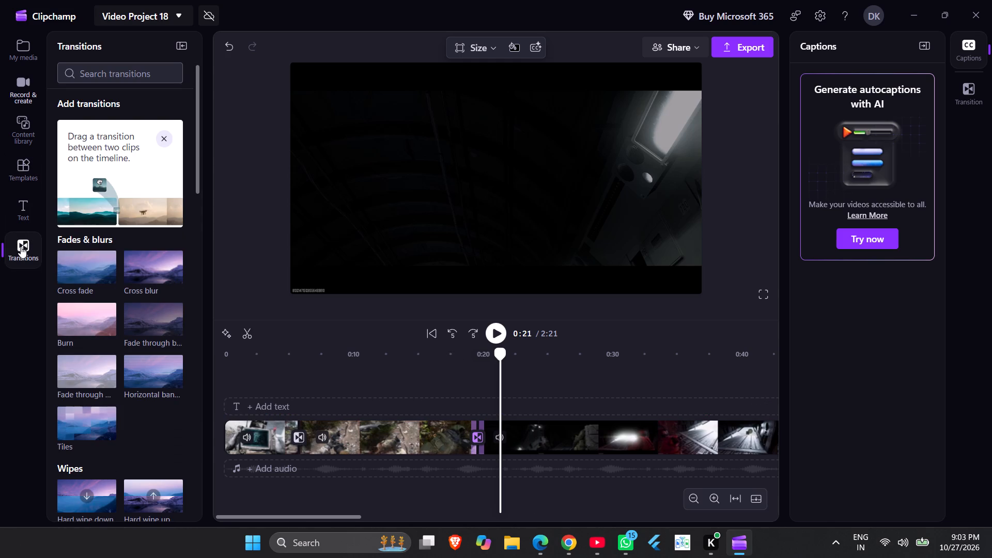
{"action": "scroll", "coordinate": [91, 289], "scroll_direction": "down", "scroll_amount": 8}
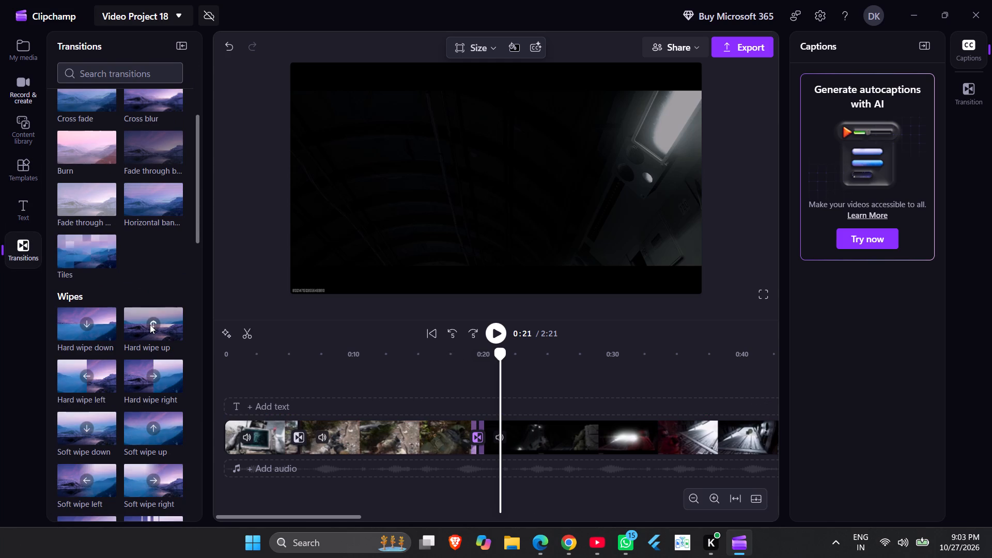
{"action": "left_click", "coordinate": [150, 324]}
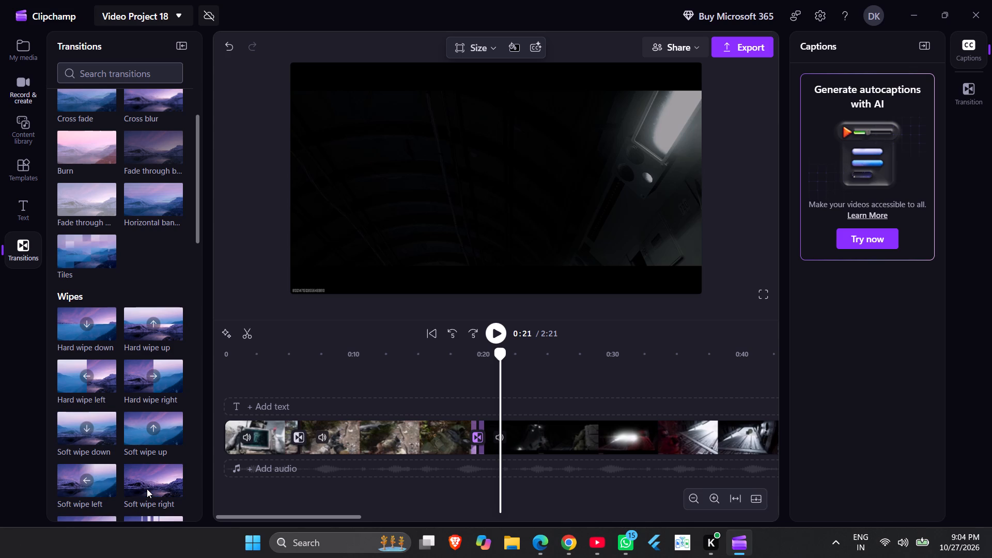
{"action": "scroll", "coordinate": [147, 488], "scroll_direction": "down", "scroll_amount": 1}
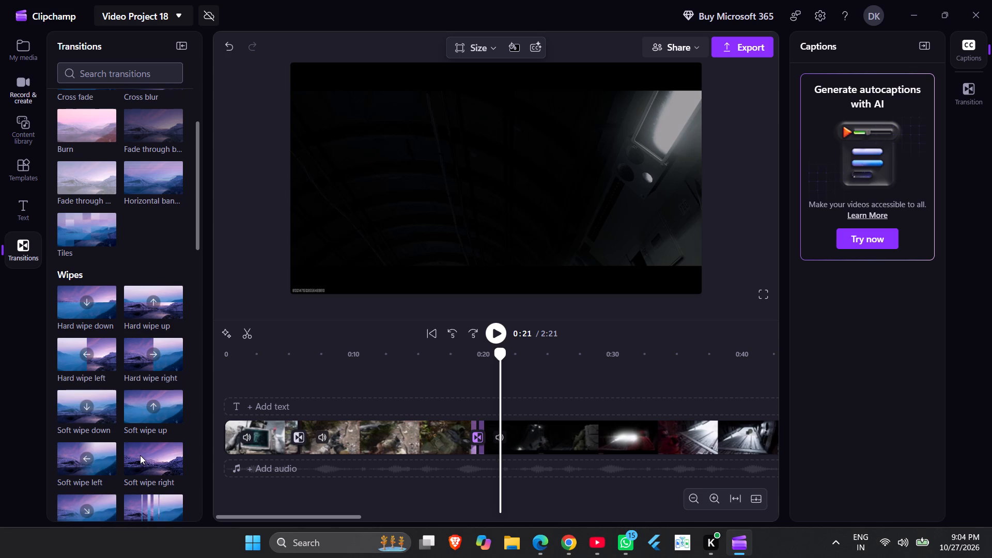
{"action": "left_click_drag", "start_coordinate": [142, 462], "coordinate": [436, 444]}
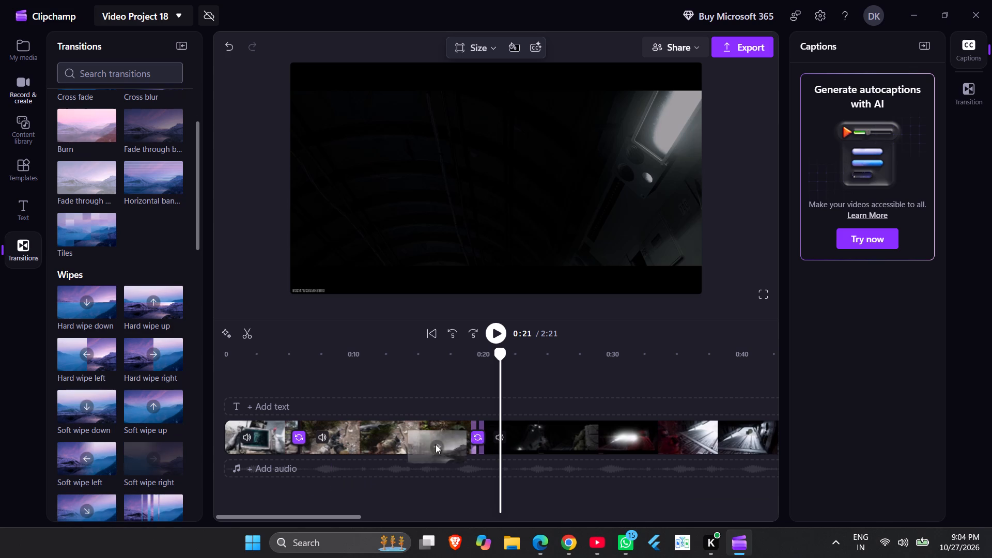
{"action": "left_click_drag", "start_coordinate": [436, 444], "coordinate": [466, 441]}
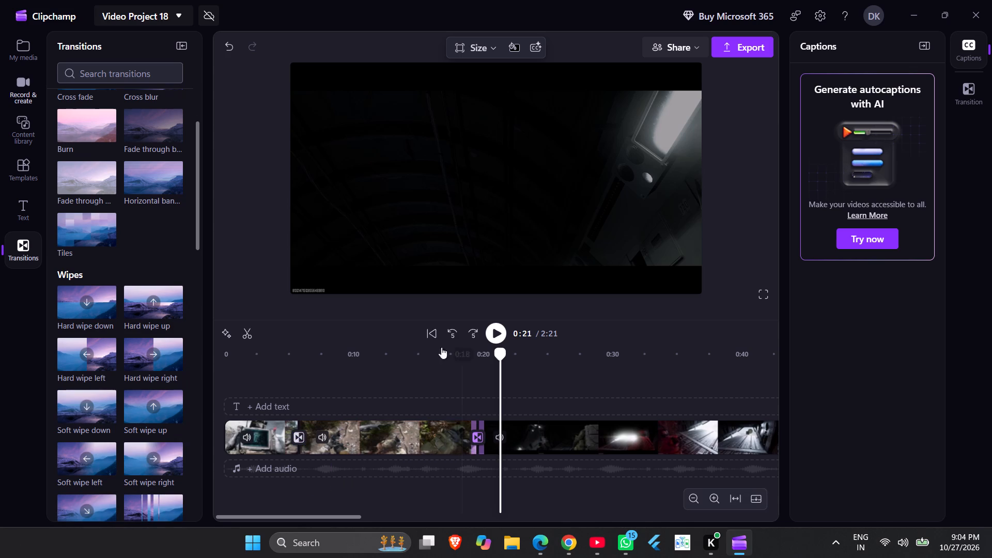
Play back from about 0:15 through the second join to review the Soft wipe right transition.
{"action": "left_click", "coordinate": [419, 389]}
{"action": "left_click", "coordinate": [488, 333]}
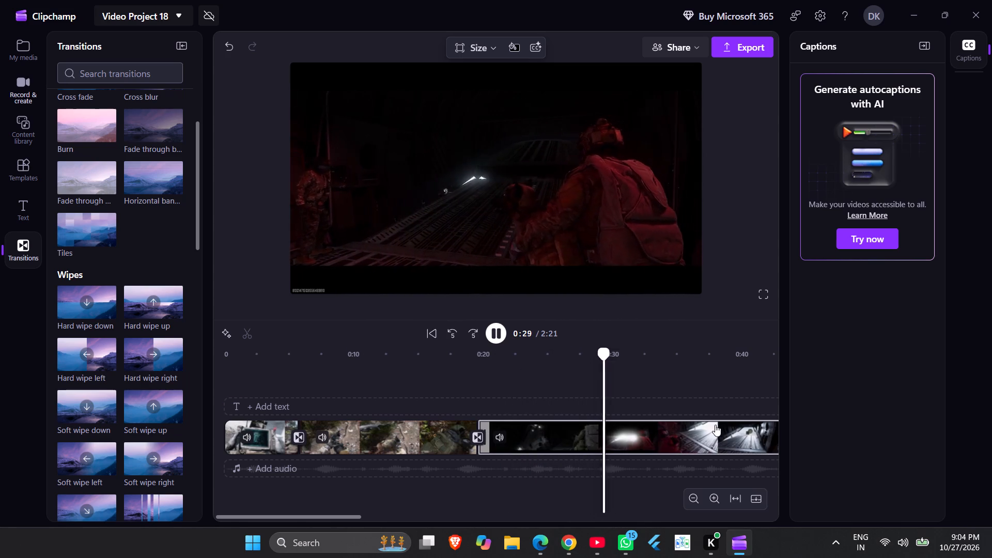
Skim the long third segment's footage by playing it from several points, including about 1:18 and 1:25.
{"action": "left_click_drag", "start_coordinate": [350, 520], "coordinate": [376, 522]}
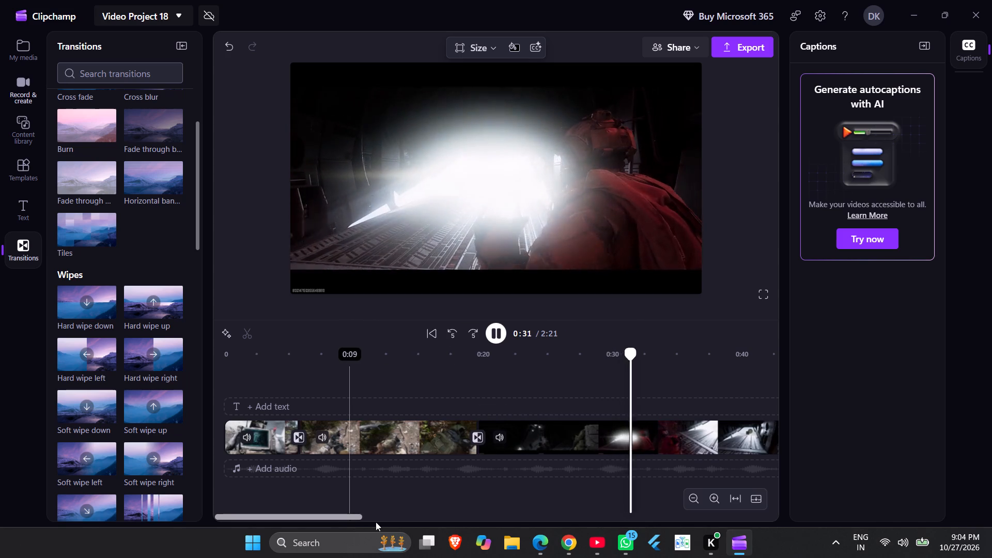
{"action": "left_click_drag", "start_coordinate": [376, 522], "coordinate": [566, 524]}
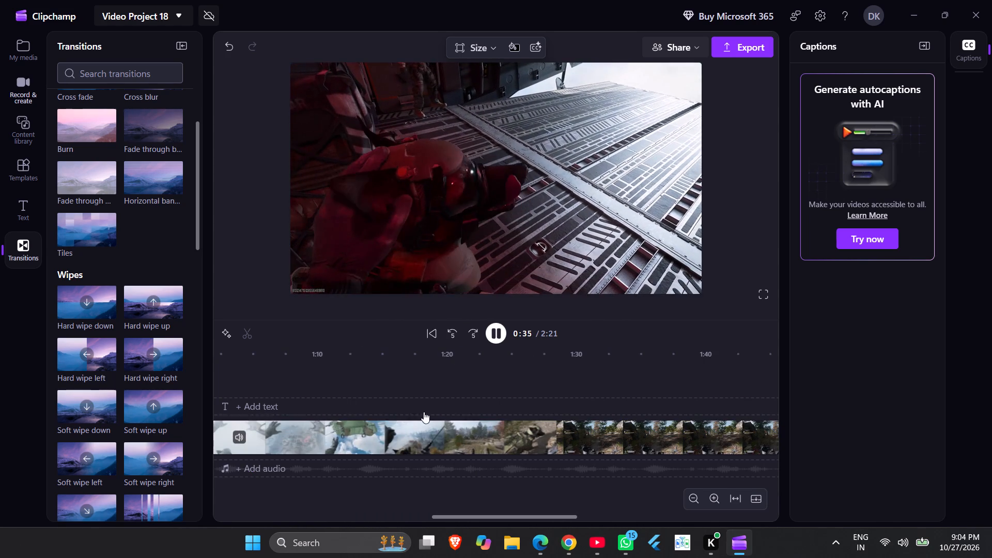
{"action": "left_click", "coordinate": [410, 402]}
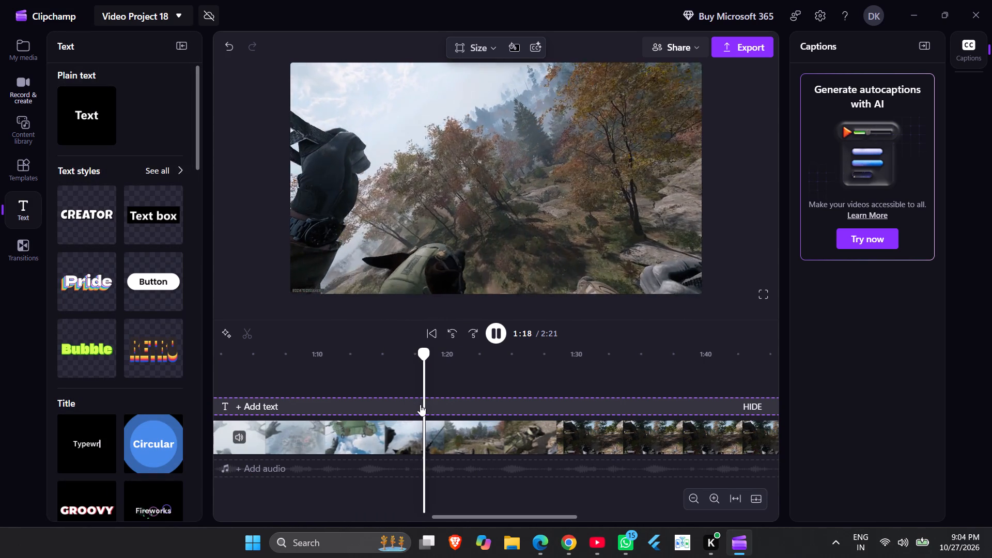
{"action": "left_click", "coordinate": [507, 407]}
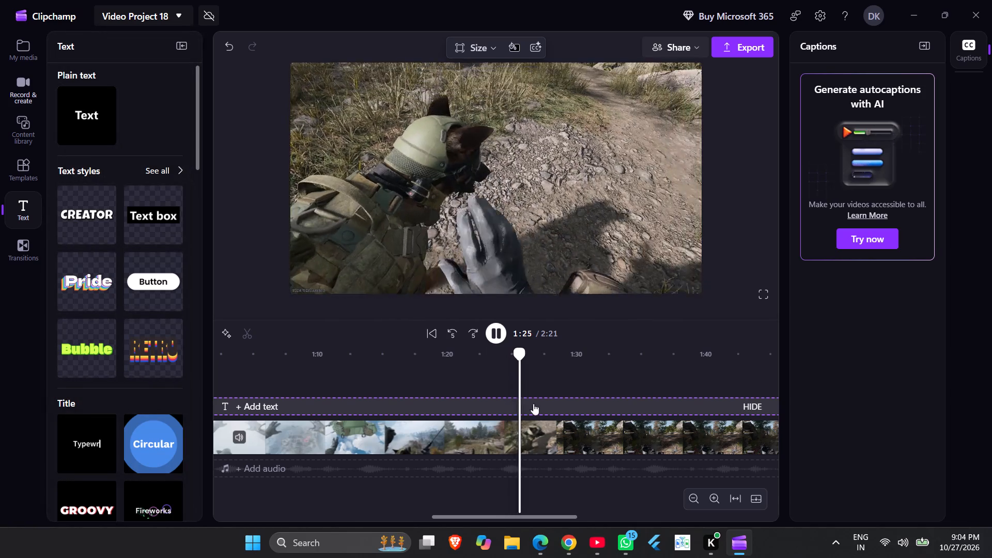
{"action": "left_click", "coordinate": [567, 400]}
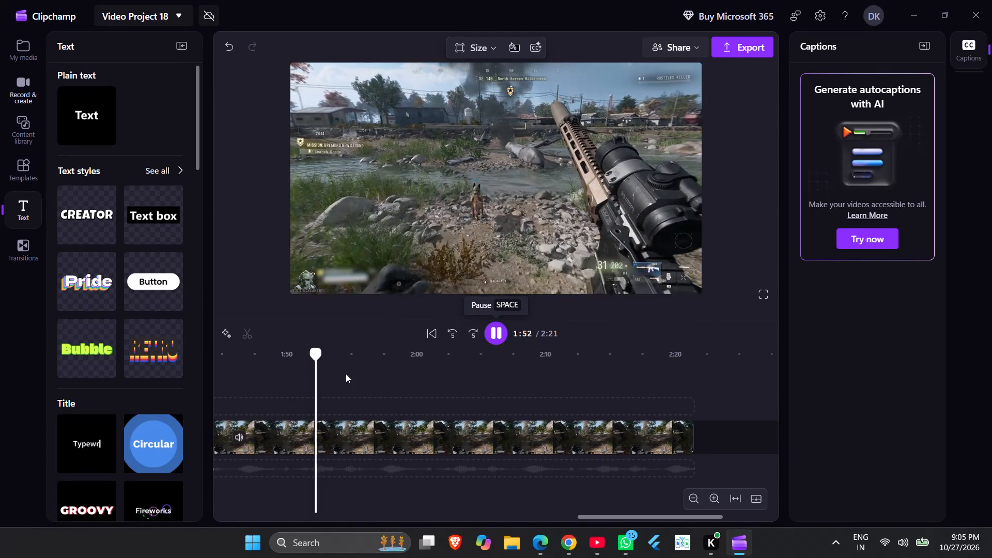
{"action": "left_click", "coordinate": [238, 382]}
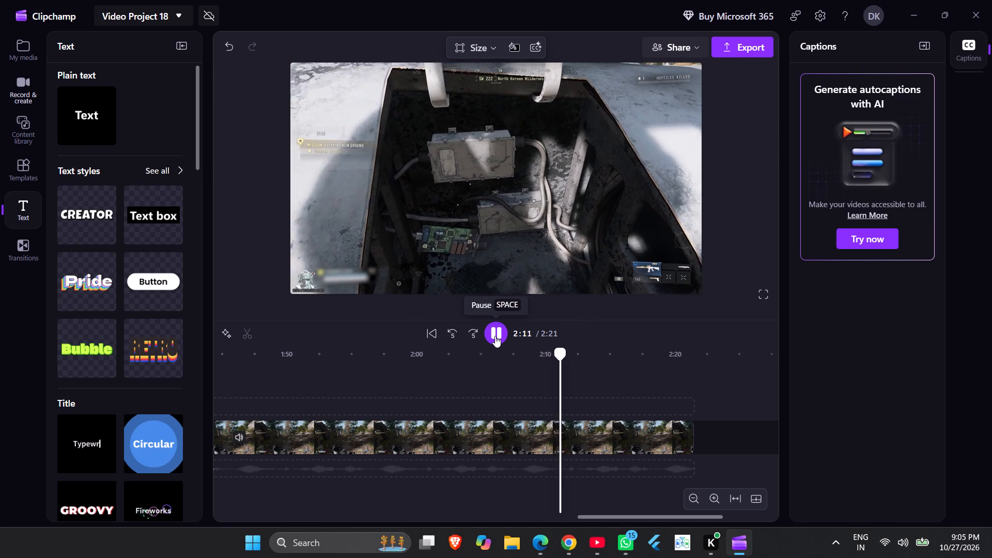
Delete the long third 2.mp4 segment that starts at about 0:19.
{"action": "left_click", "coordinate": [421, 440]}
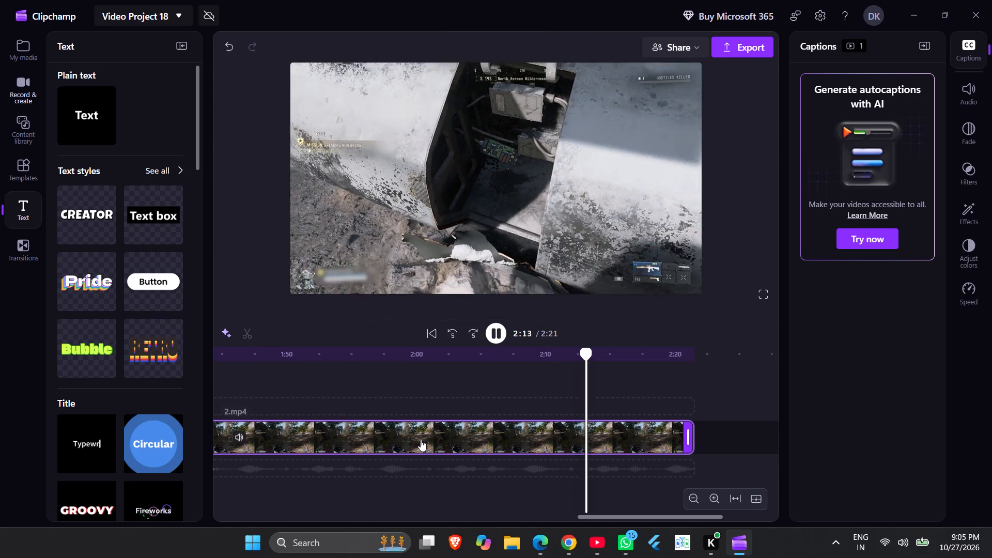
{"action": "scroll", "coordinate": [364, 379], "scroll_direction": "down", "scroll_amount": 1}
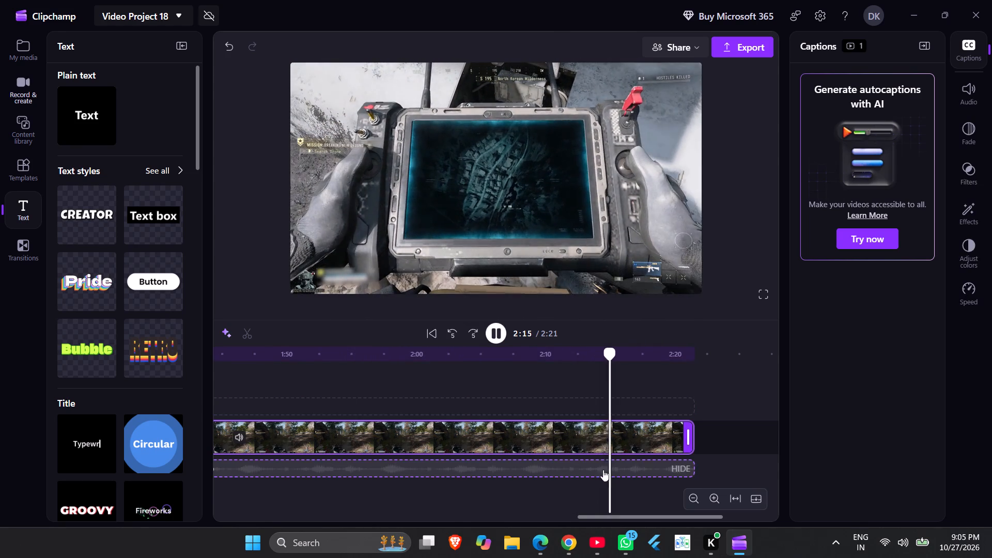
{"action": "right_click", "coordinate": [523, 446]}
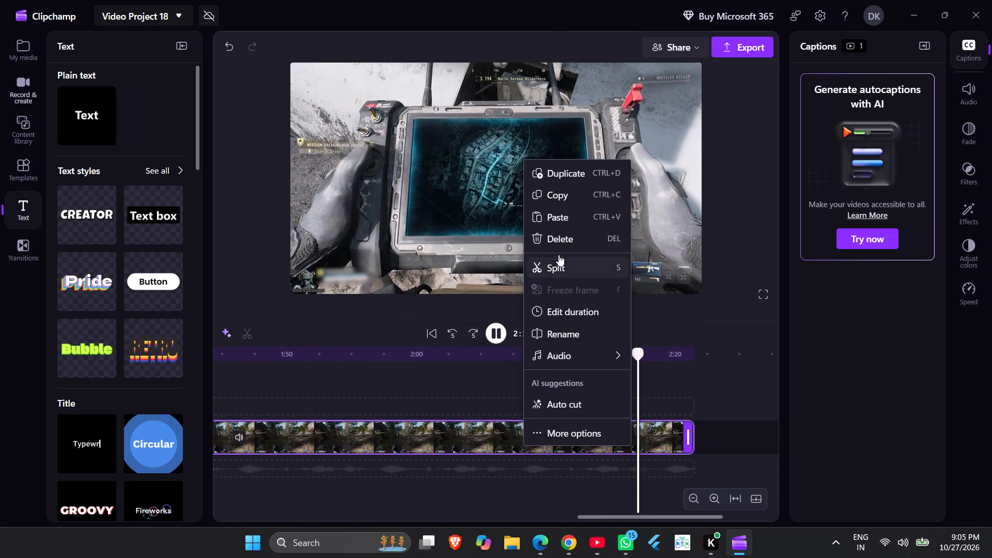
{"action": "left_click", "coordinate": [562, 245]}
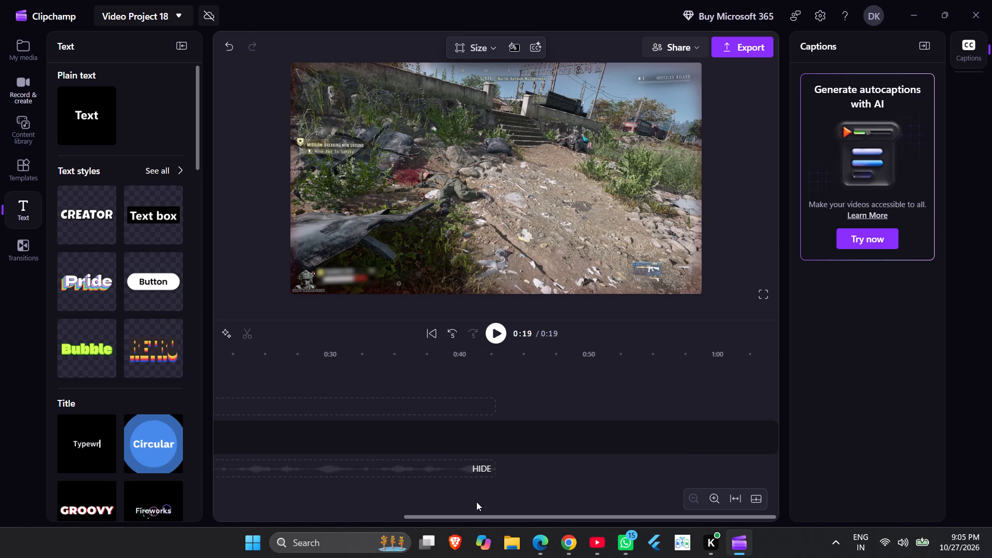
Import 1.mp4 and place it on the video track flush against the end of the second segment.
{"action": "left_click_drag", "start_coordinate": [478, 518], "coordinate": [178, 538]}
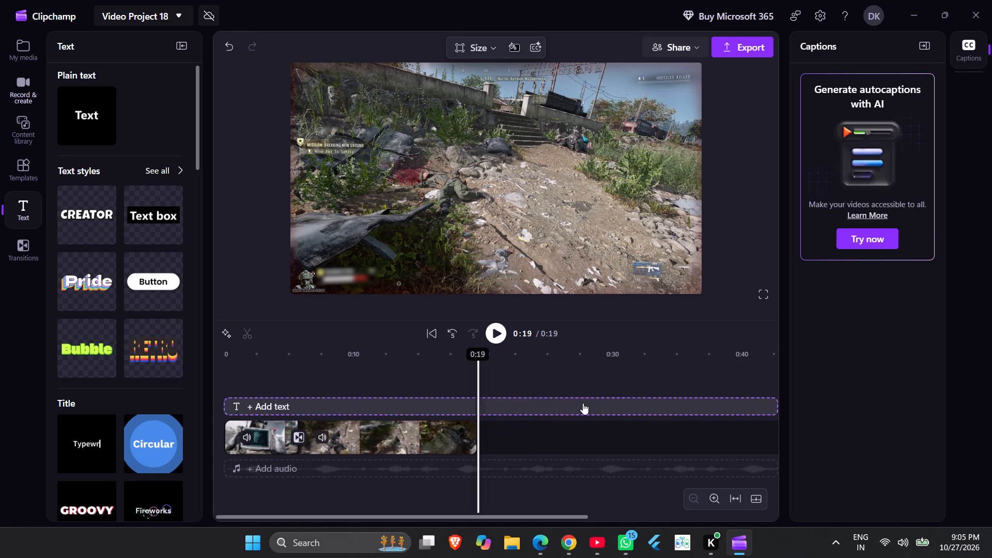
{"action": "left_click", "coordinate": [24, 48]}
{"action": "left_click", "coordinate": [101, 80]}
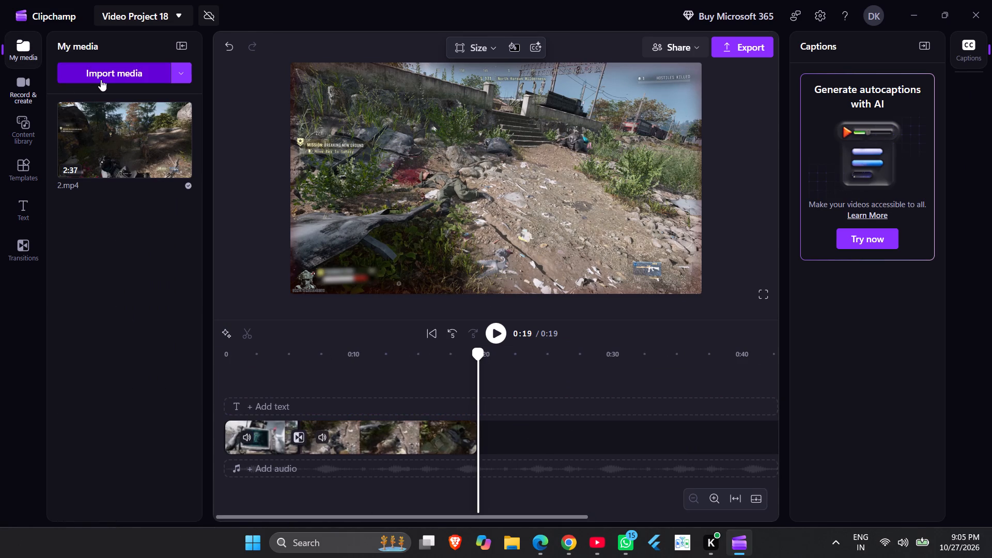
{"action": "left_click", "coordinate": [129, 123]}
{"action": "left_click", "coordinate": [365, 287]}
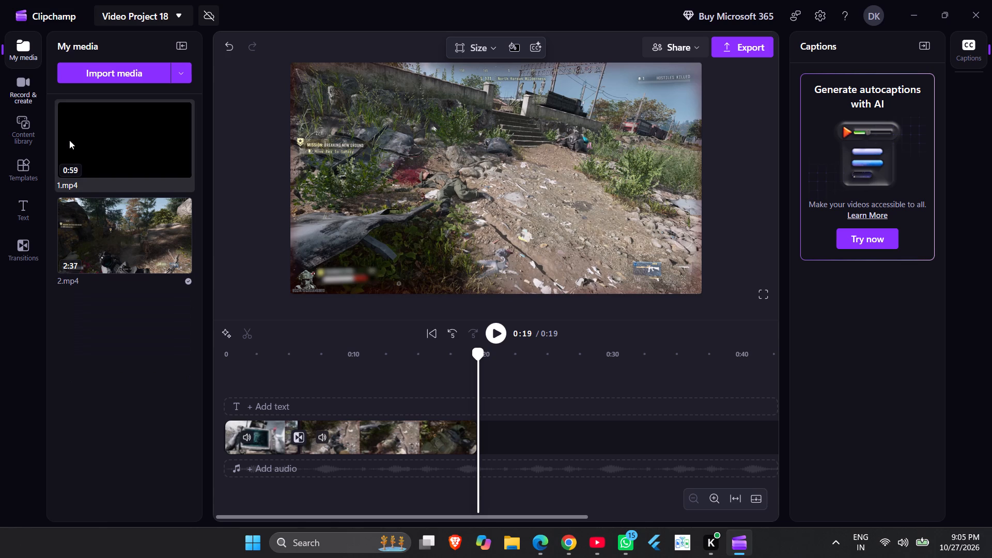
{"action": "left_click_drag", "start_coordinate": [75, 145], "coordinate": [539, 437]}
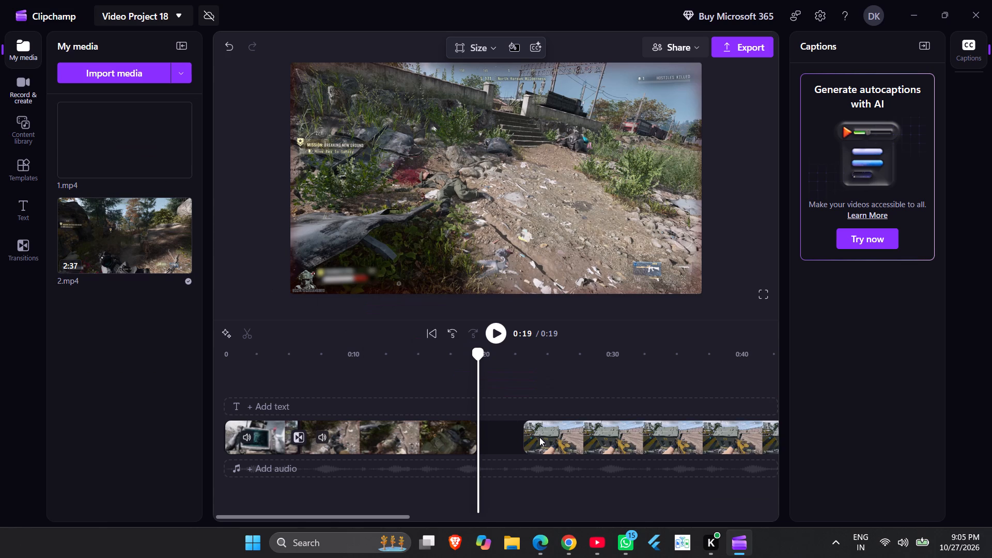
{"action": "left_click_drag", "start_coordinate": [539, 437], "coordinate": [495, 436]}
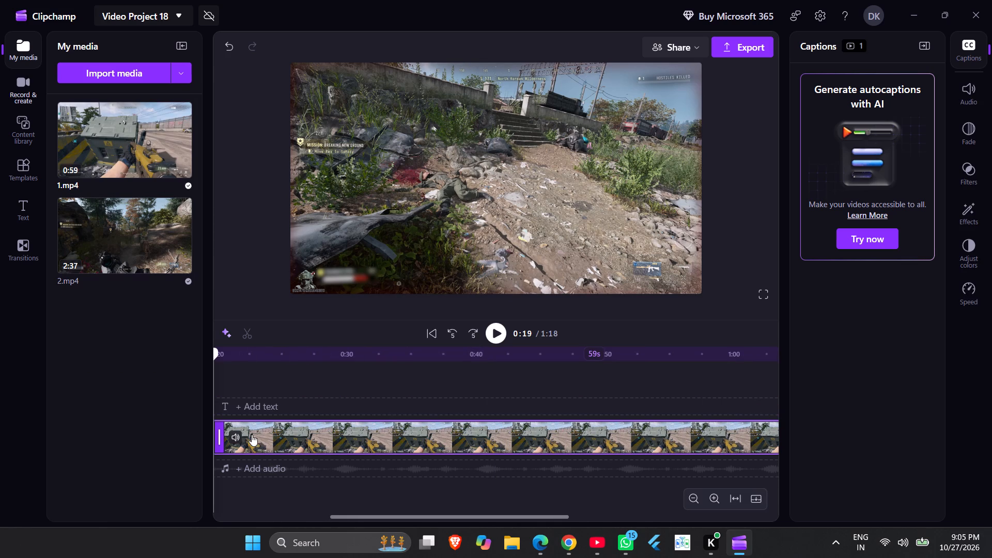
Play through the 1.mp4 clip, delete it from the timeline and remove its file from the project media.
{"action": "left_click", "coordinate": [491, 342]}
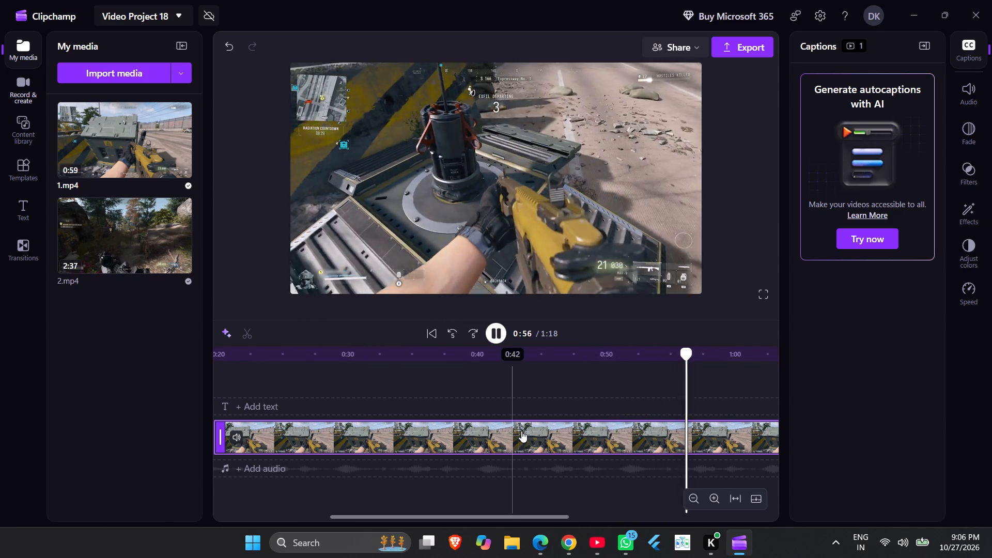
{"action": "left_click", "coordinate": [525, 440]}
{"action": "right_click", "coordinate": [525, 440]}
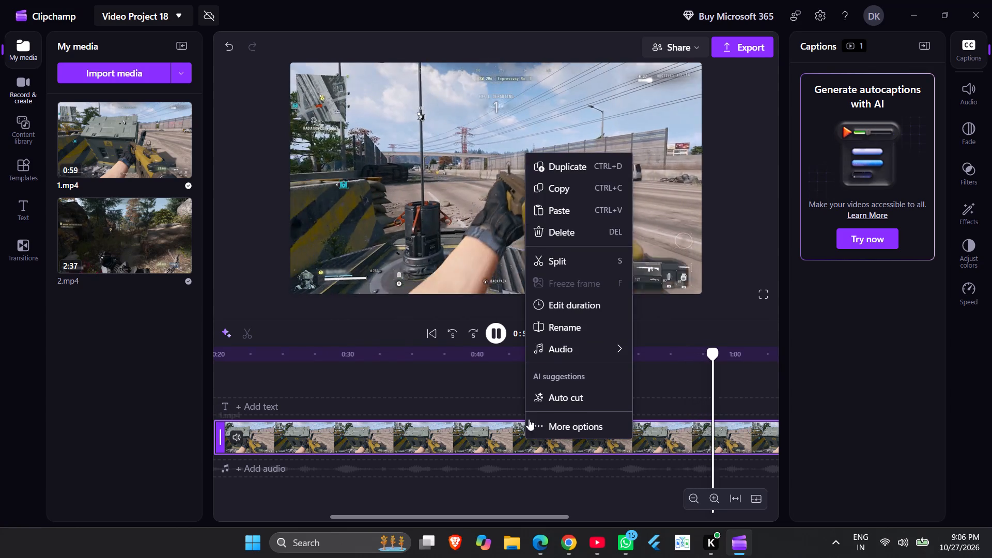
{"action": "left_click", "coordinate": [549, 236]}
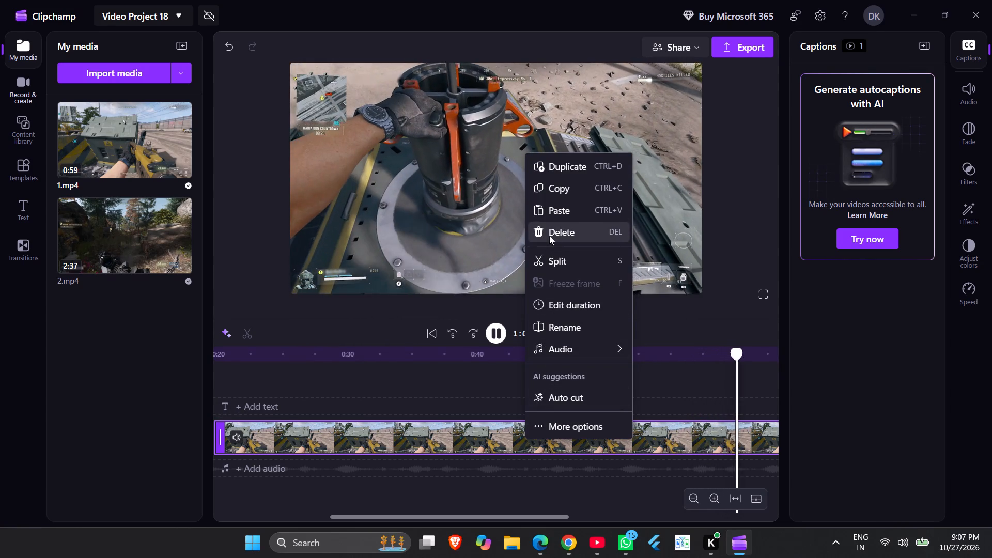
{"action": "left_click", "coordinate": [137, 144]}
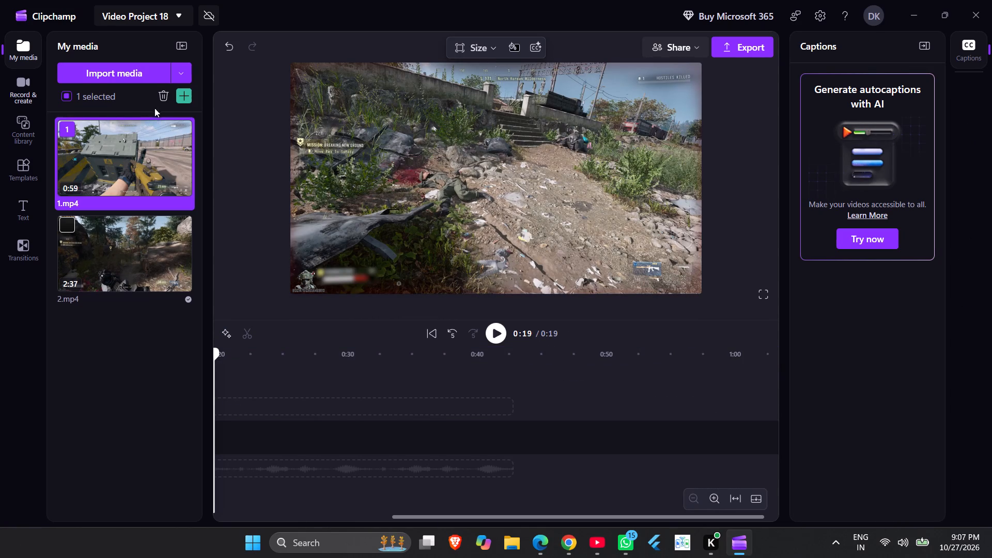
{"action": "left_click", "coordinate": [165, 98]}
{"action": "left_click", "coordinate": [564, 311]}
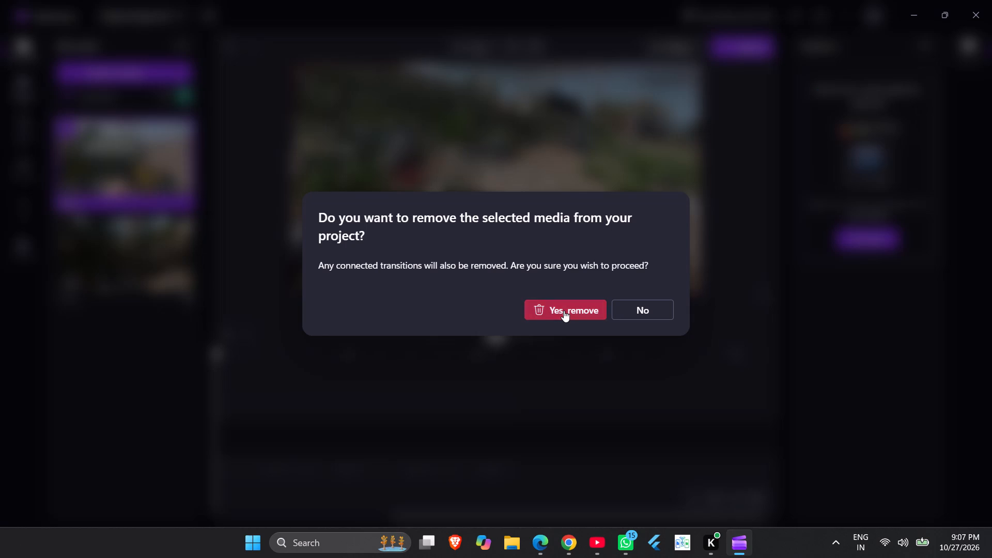
Import 3.mp4 from the downloaded folder into the project media.
{"action": "left_click", "coordinate": [106, 75]}
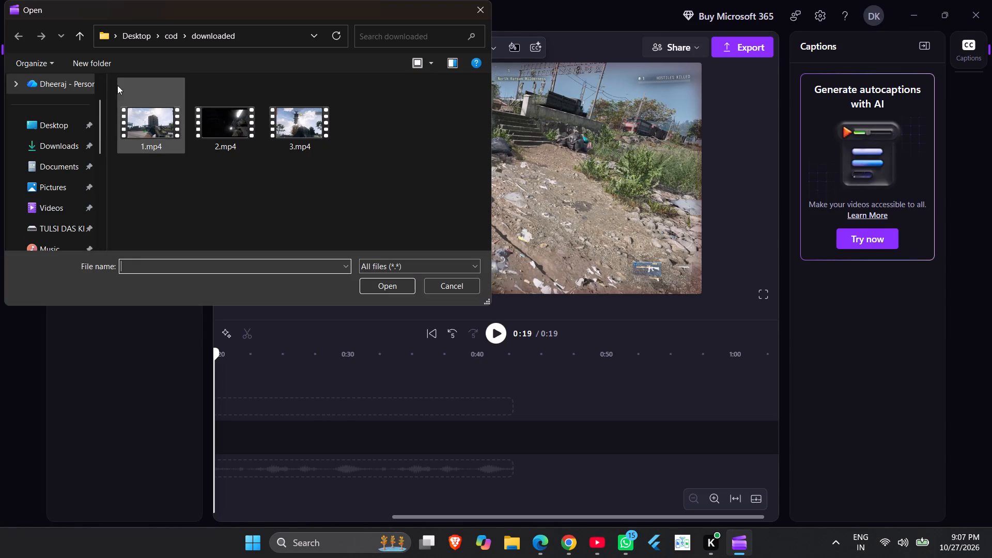
{"action": "left_click", "coordinate": [300, 146]}
{"action": "left_click", "coordinate": [377, 281]}
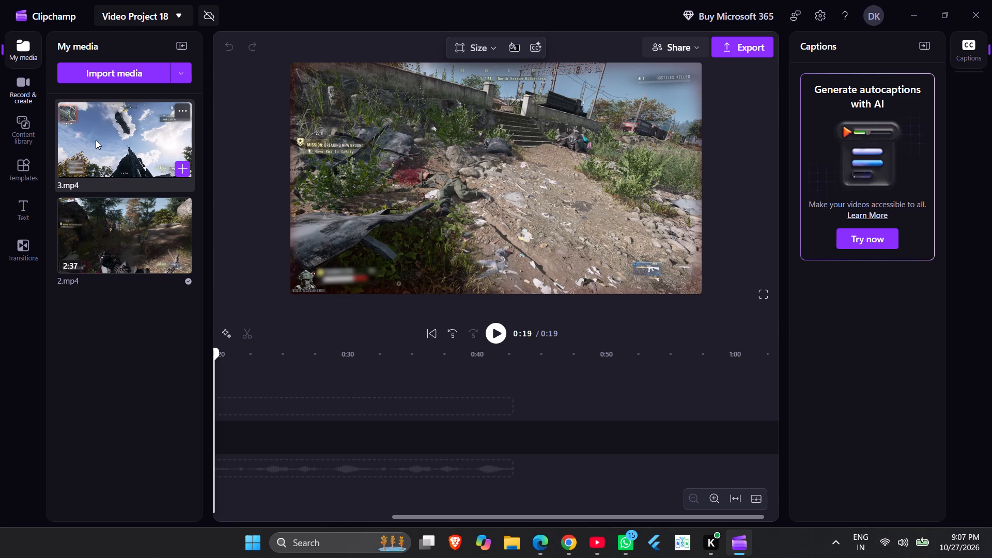
Place 3.mp4 on the video track and close the gap before it, starting it at about 0:19.
{"action": "left_click_drag", "start_coordinate": [104, 154], "coordinate": [399, 450]}
{"action": "scroll", "coordinate": [262, 431], "scroll_direction": "up", "scroll_amount": 1}
{"action": "left_click_drag", "start_coordinate": [428, 527], "coordinate": [325, 529]}
{"action": "left_click_drag", "start_coordinate": [437, 521], "coordinate": [254, 525]}
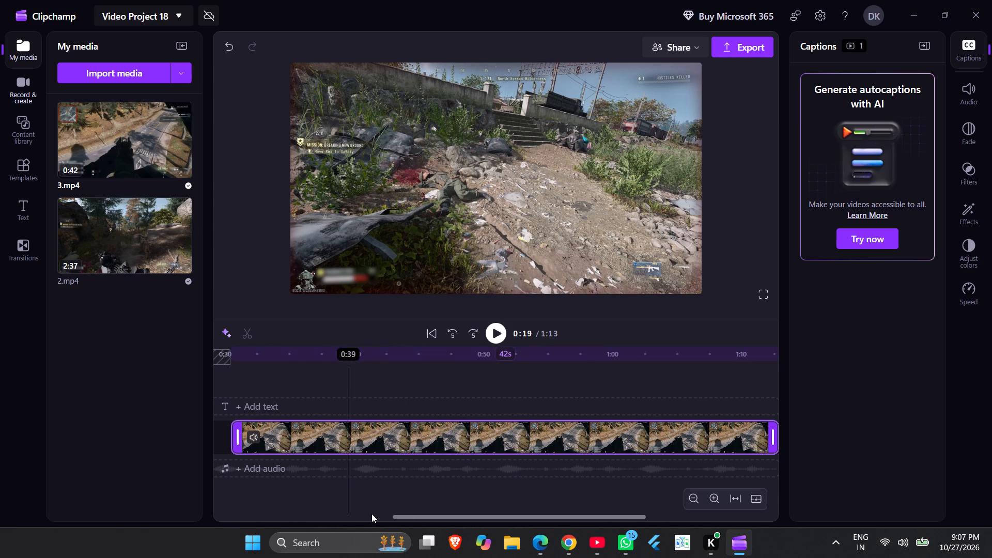
{"action": "left_click_drag", "start_coordinate": [415, 512], "coordinate": [284, 511]}
{"action": "left_click_drag", "start_coordinate": [413, 516], "coordinate": [301, 518]}
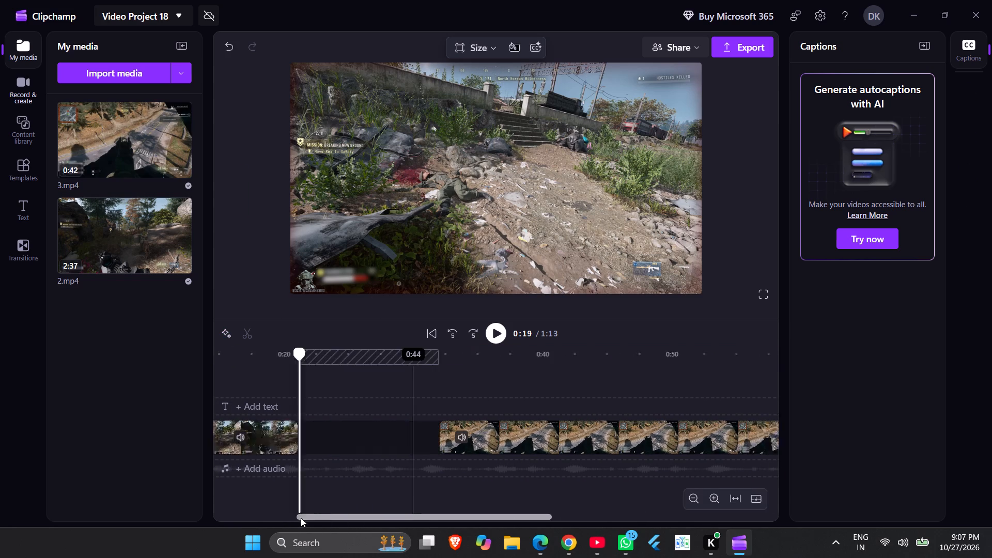
{"action": "left_click_drag", "start_coordinate": [301, 518], "coordinate": [267, 521]}
{"action": "left_click", "coordinate": [477, 440]}
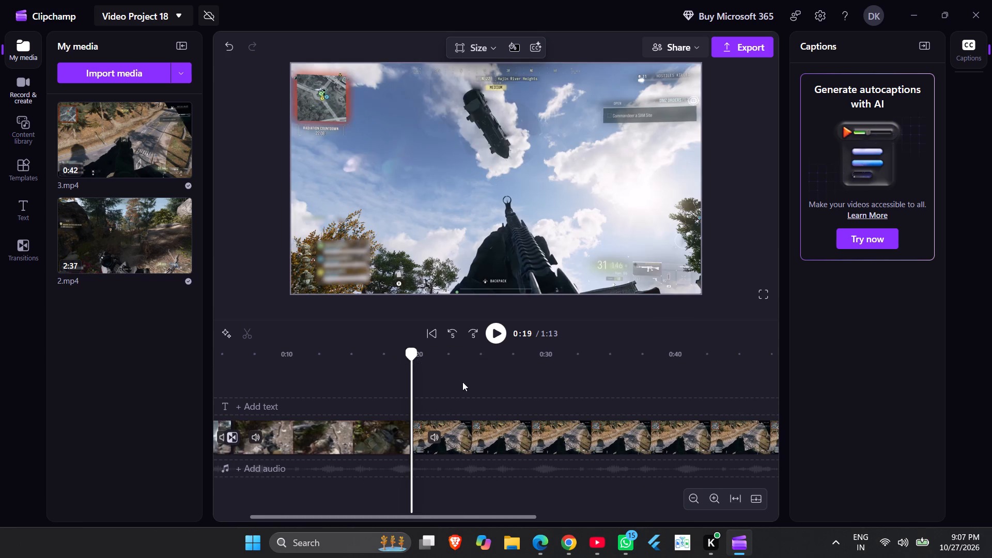
Play through the 3.mp4 clip on the timeline to find where its ending should be cut off.
{"action": "left_click", "coordinate": [501, 318]}
{"action": "left_click", "coordinate": [501, 326]}
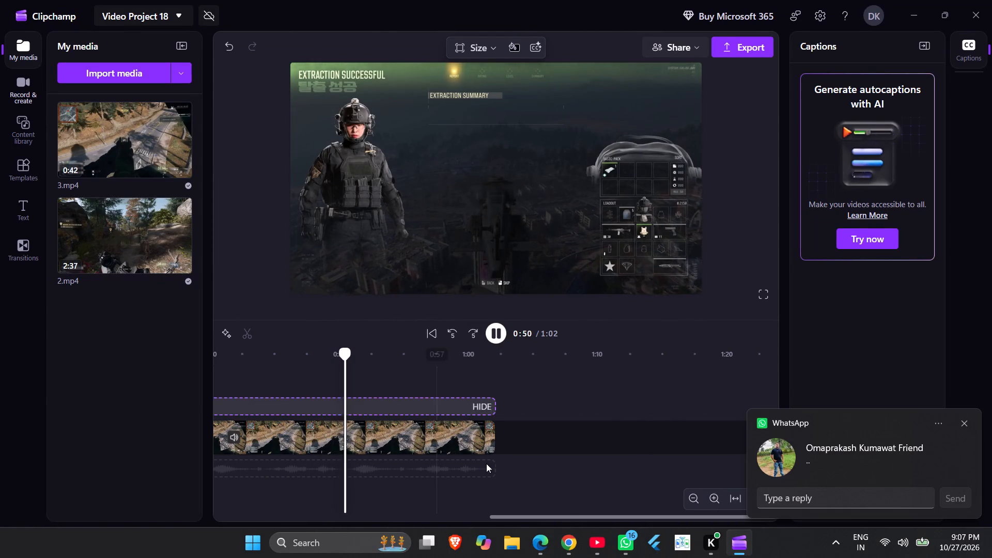
{"action": "left_click_drag", "start_coordinate": [540, 517], "coordinate": [406, 548]}
{"action": "left_click", "coordinate": [336, 404]}
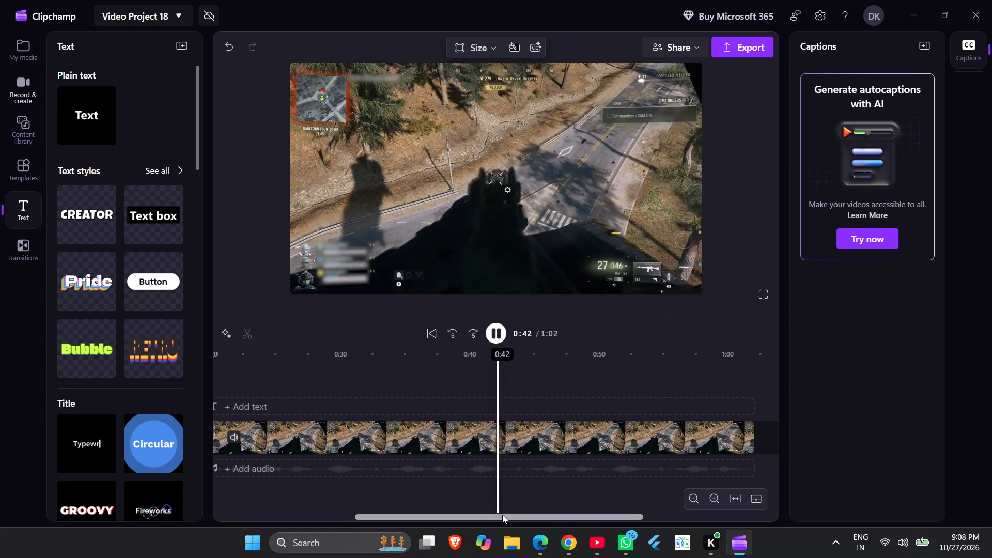
{"action": "left_click_drag", "start_coordinate": [502, 515], "coordinate": [407, 532]}
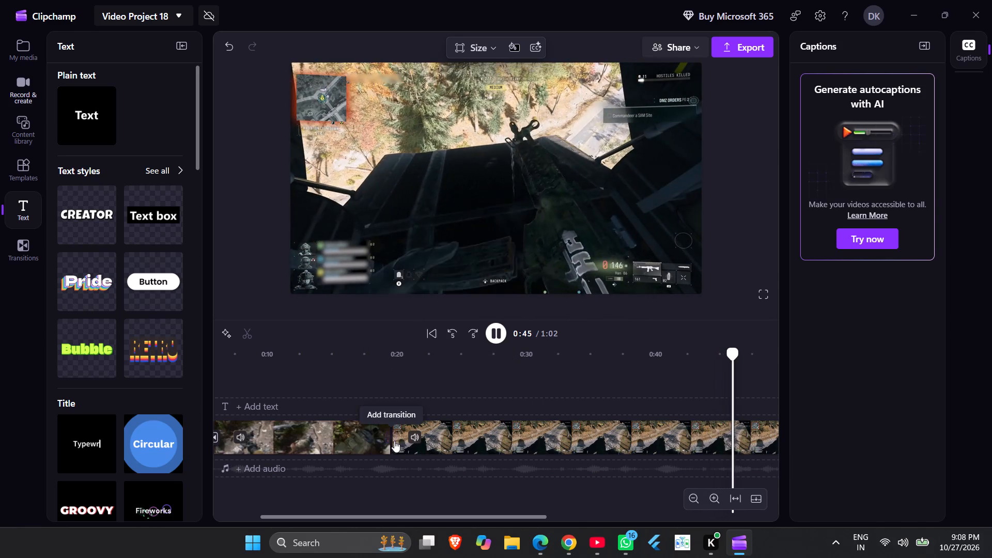
{"action": "left_click", "coordinate": [393, 436]}
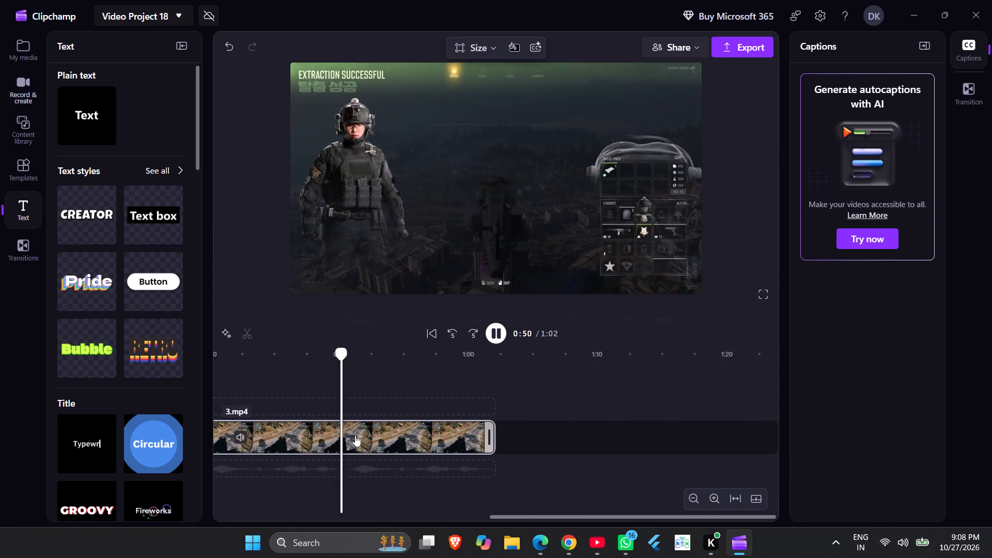
{"action": "left_click", "coordinate": [279, 400]}
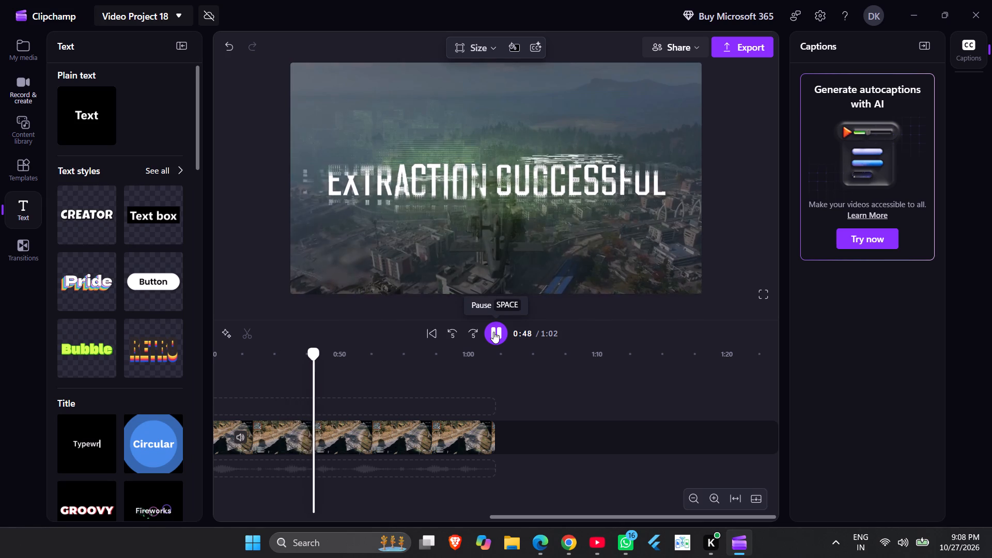
Split the 3.mp4 clip at 0:47, just before the Extraction Successful screen, and delete the part after the cut.
{"action": "left_click", "coordinate": [493, 332]}
{"action": "left_click", "coordinate": [301, 381]}
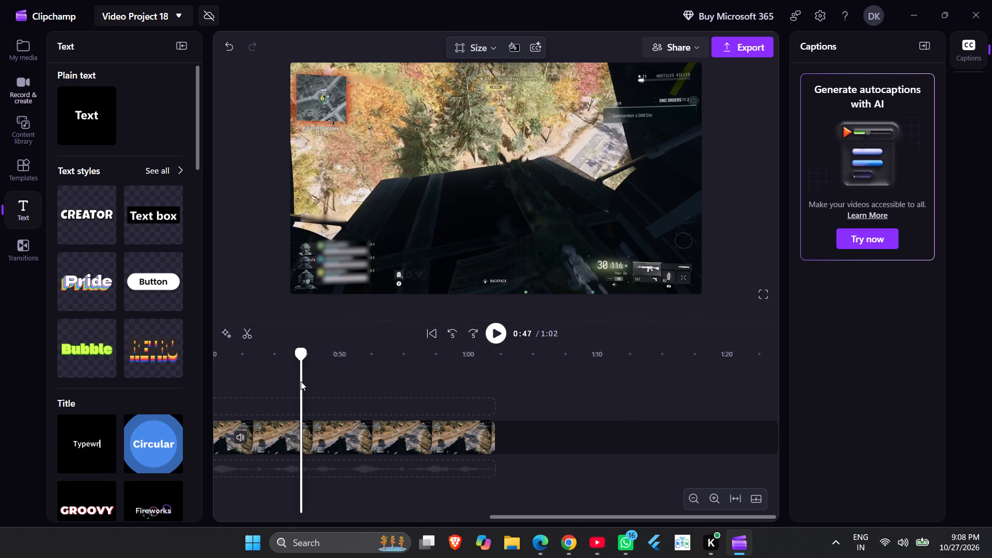
{"action": "left_click", "coordinate": [243, 337]}
{"action": "left_click", "coordinate": [402, 442]}
{"action": "right_click", "coordinate": [402, 441]}
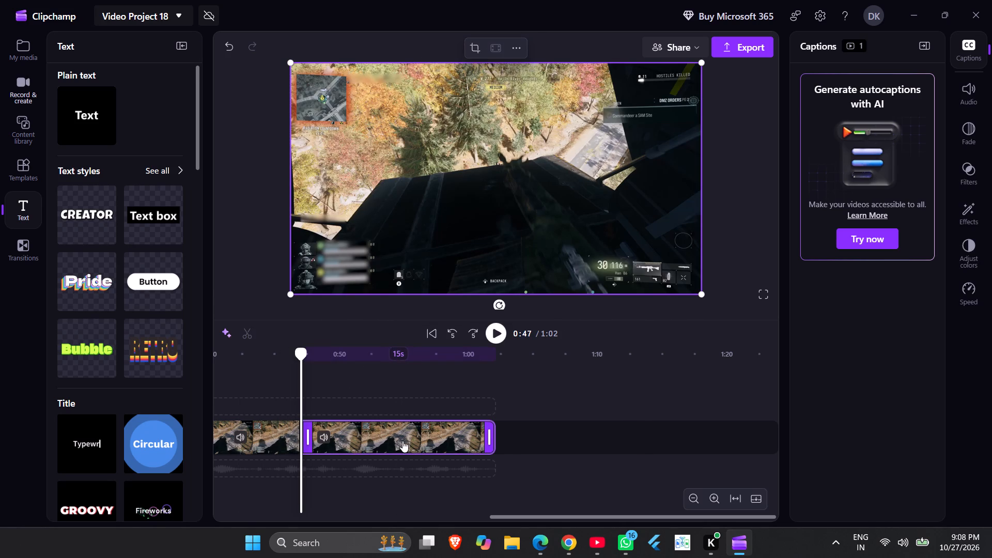
{"action": "left_click", "coordinate": [431, 238]}
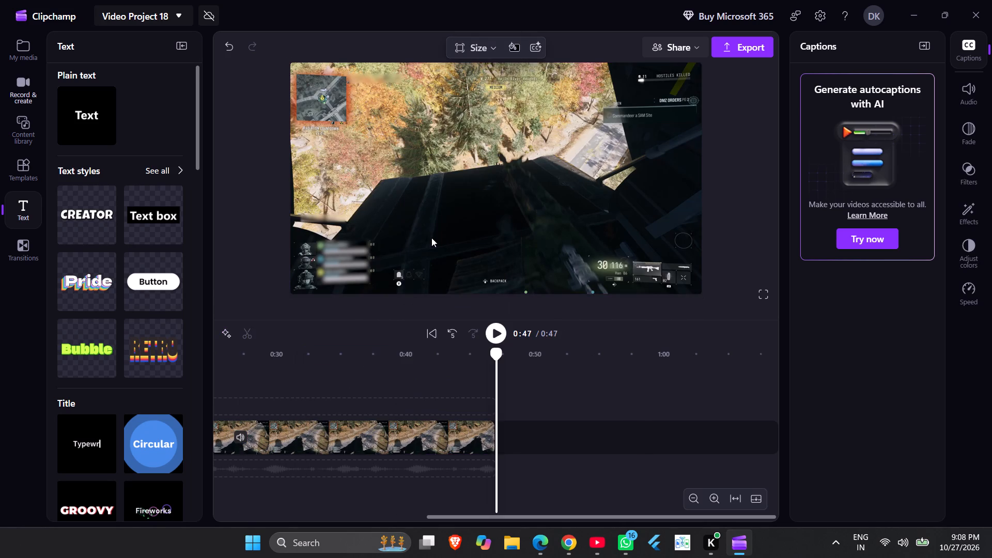
Replace the transition between the second gameplay segment and the 3.mp4 clip, at about 0:20, with Liquid streaks.
{"action": "left_click_drag", "start_coordinate": [482, 519], "coordinate": [249, 537]}
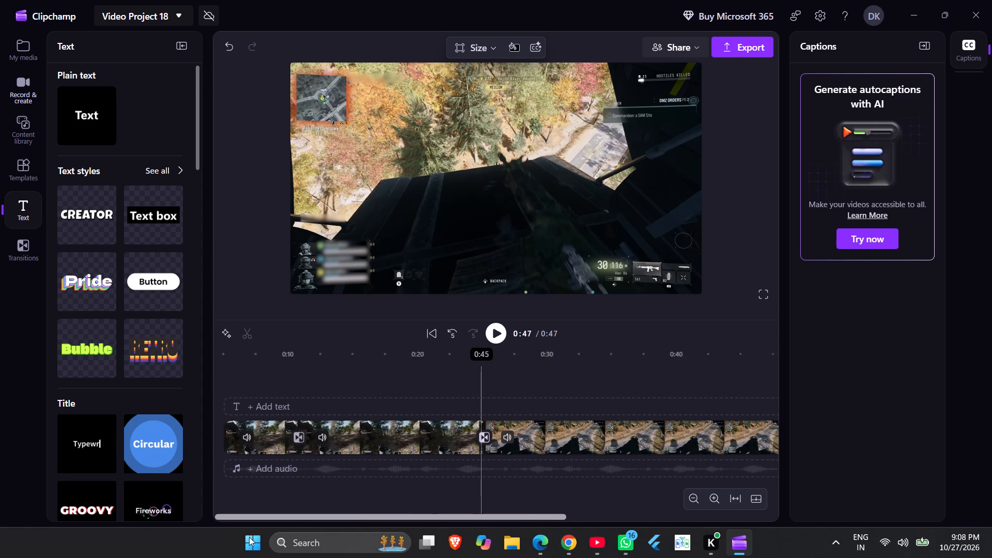
{"action": "left_click_drag", "start_coordinate": [249, 537], "coordinate": [228, 541]}
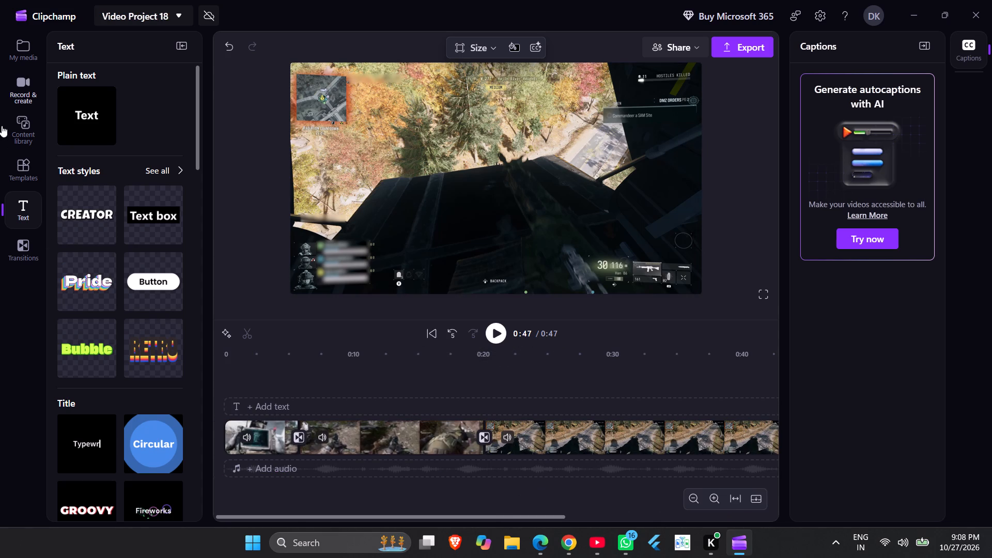
{"action": "left_click", "coordinate": [25, 239]}
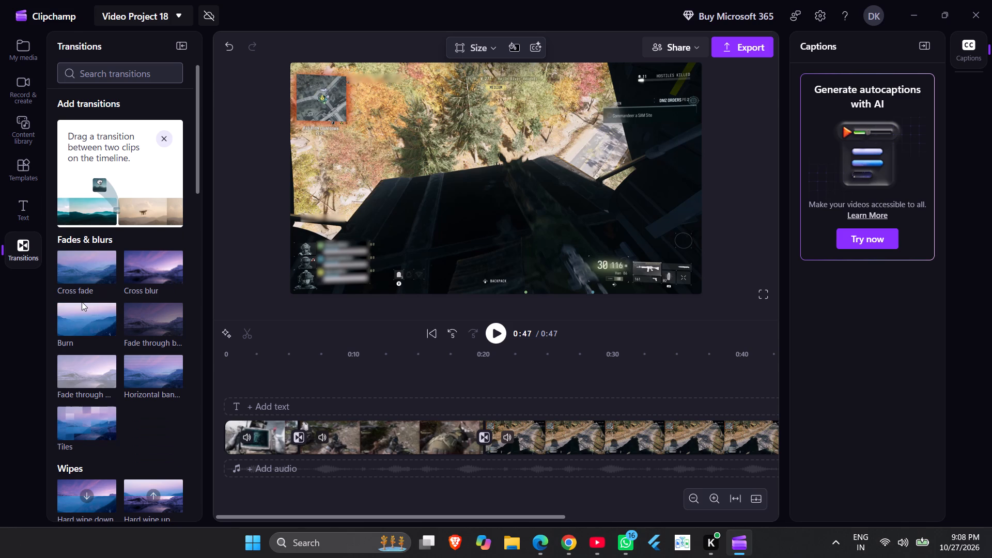
{"action": "scroll", "coordinate": [82, 301], "scroll_direction": "up", "scroll_amount": 1}
{"action": "scroll", "coordinate": [82, 301], "scroll_direction": "down", "scroll_amount": 15}
{"action": "scroll", "coordinate": [81, 300], "scroll_direction": "down", "scroll_amount": 8}
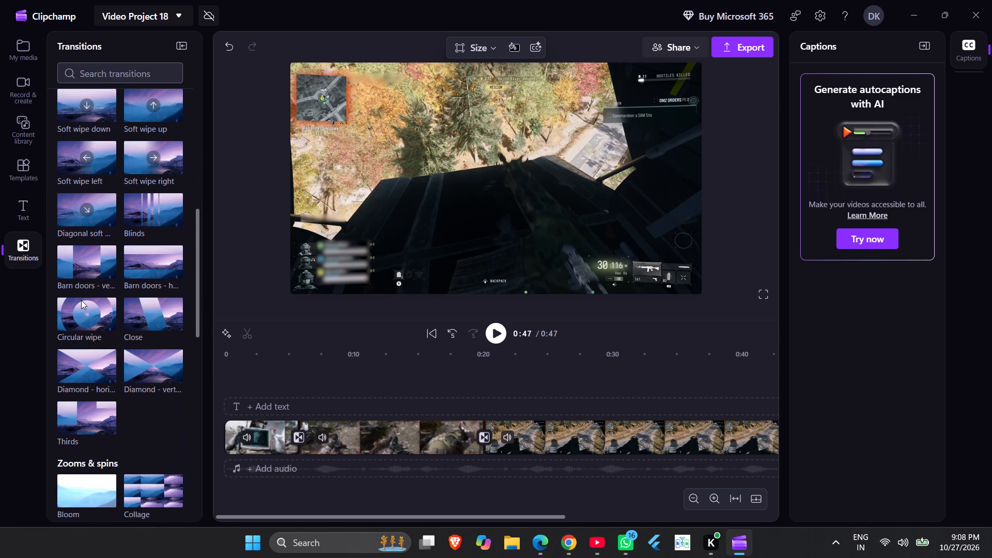
{"action": "scroll", "coordinate": [81, 300], "scroll_direction": "down", "scroll_amount": 6}
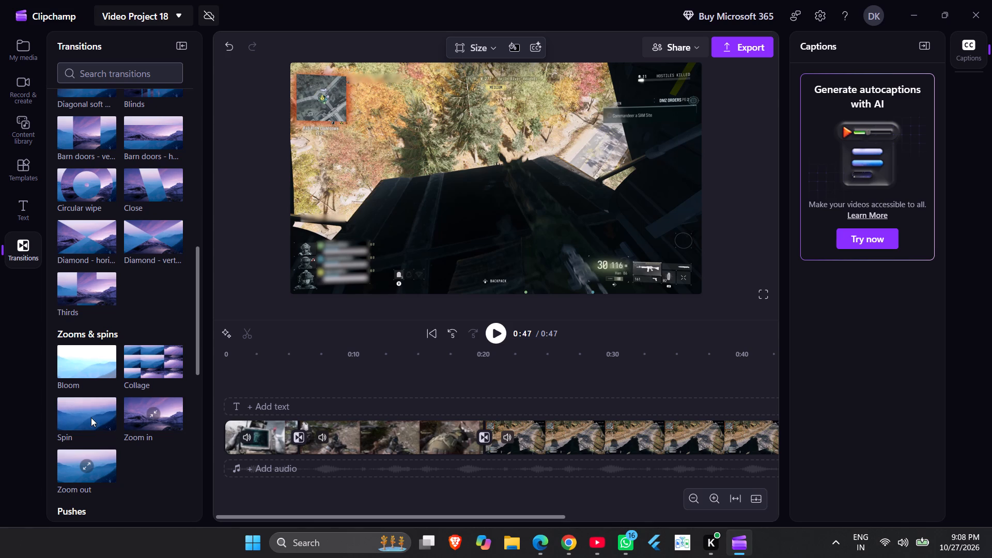
{"action": "scroll", "coordinate": [86, 461], "scroll_direction": "down", "scroll_amount": 3}
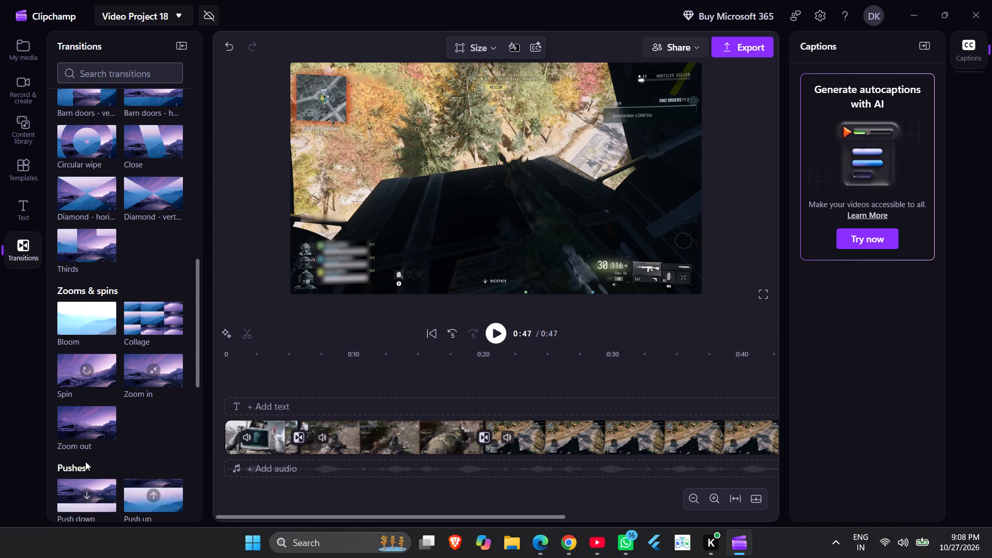
{"action": "scroll", "coordinate": [85, 461], "scroll_direction": "down", "scroll_amount": 2}
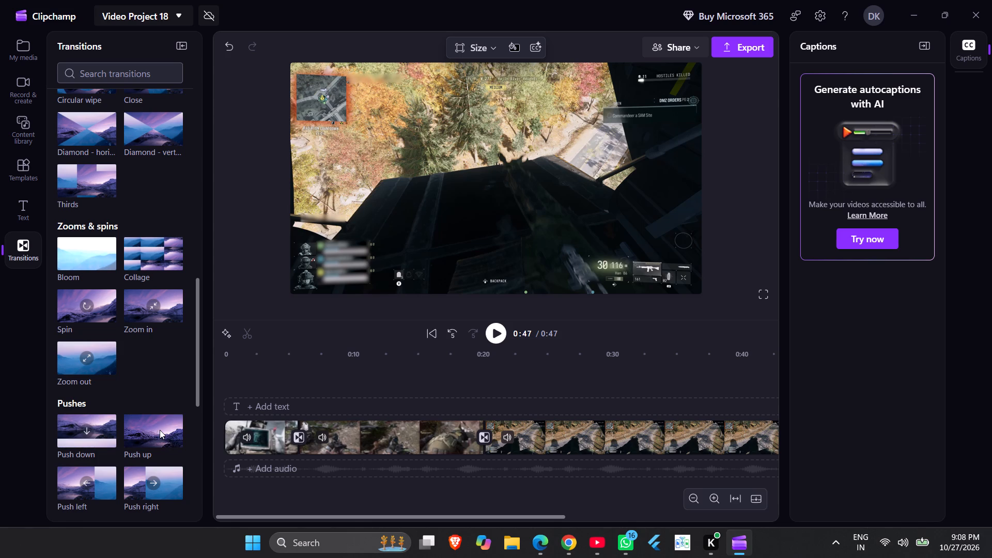
{"action": "scroll", "coordinate": [160, 430], "scroll_direction": "down", "scroll_amount": 5}
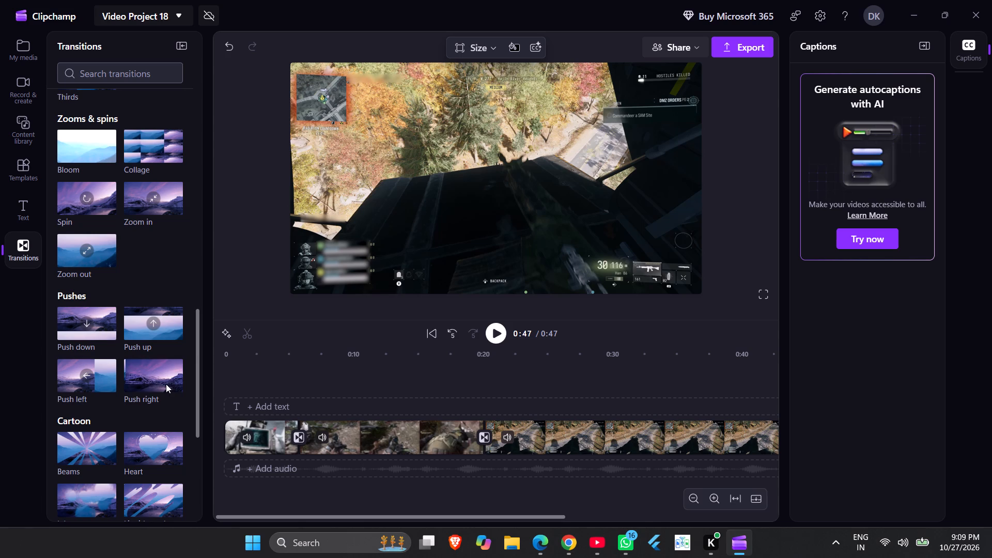
{"action": "scroll", "coordinate": [92, 386], "scroll_direction": "down", "scroll_amount": 2}
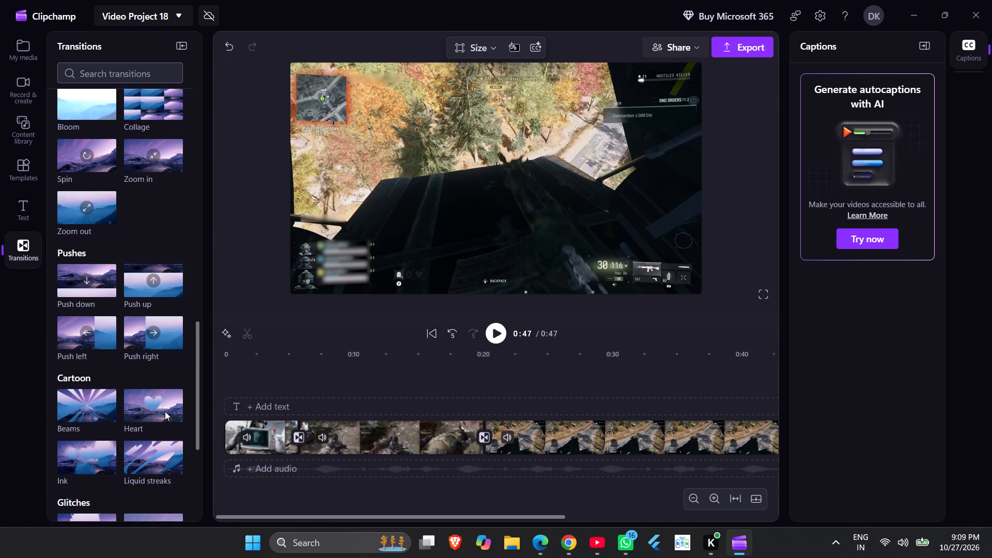
{"action": "scroll", "coordinate": [165, 411], "scroll_direction": "down", "scroll_amount": 4}
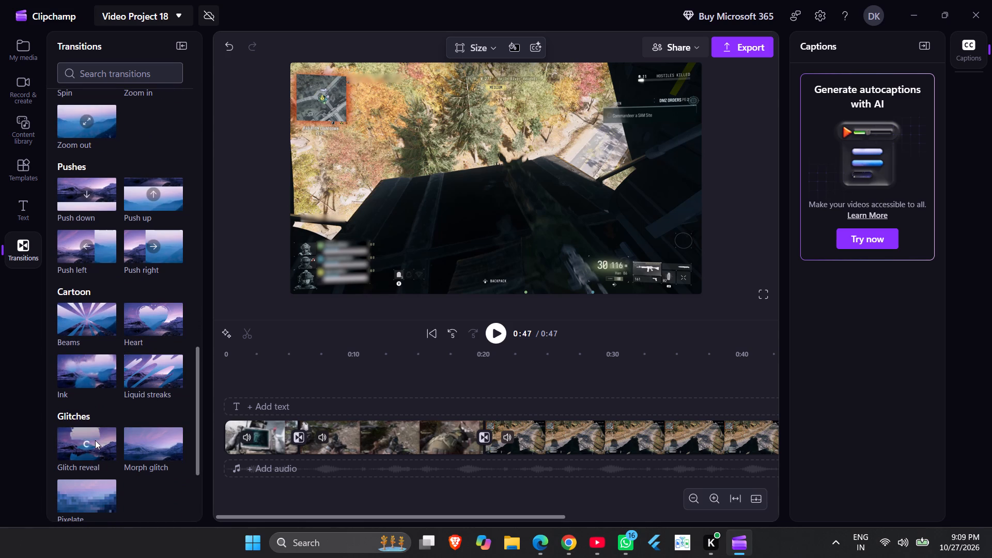
{"action": "scroll", "coordinate": [95, 441], "scroll_direction": "down", "scroll_amount": 3}
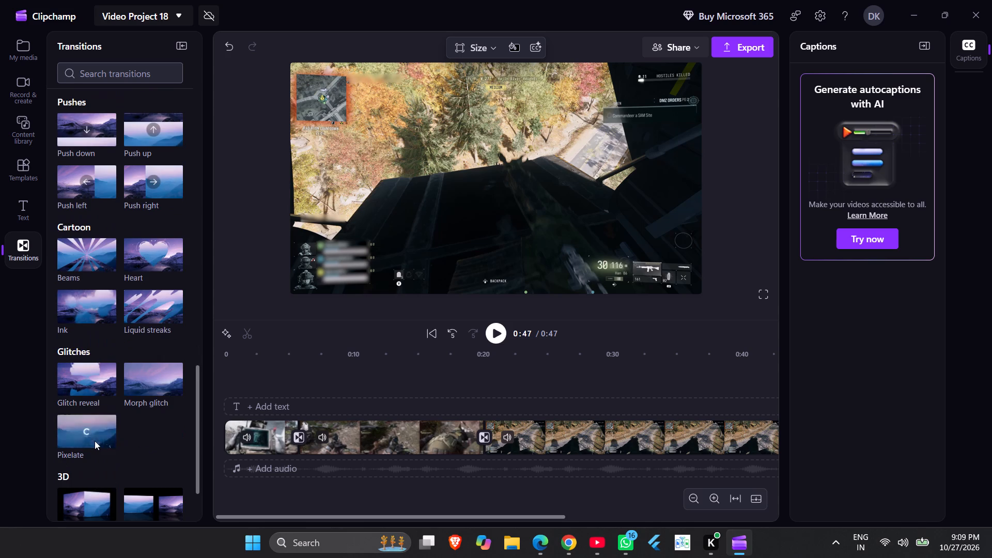
{"action": "scroll", "coordinate": [95, 441], "scroll_direction": "down", "scroll_amount": 3}
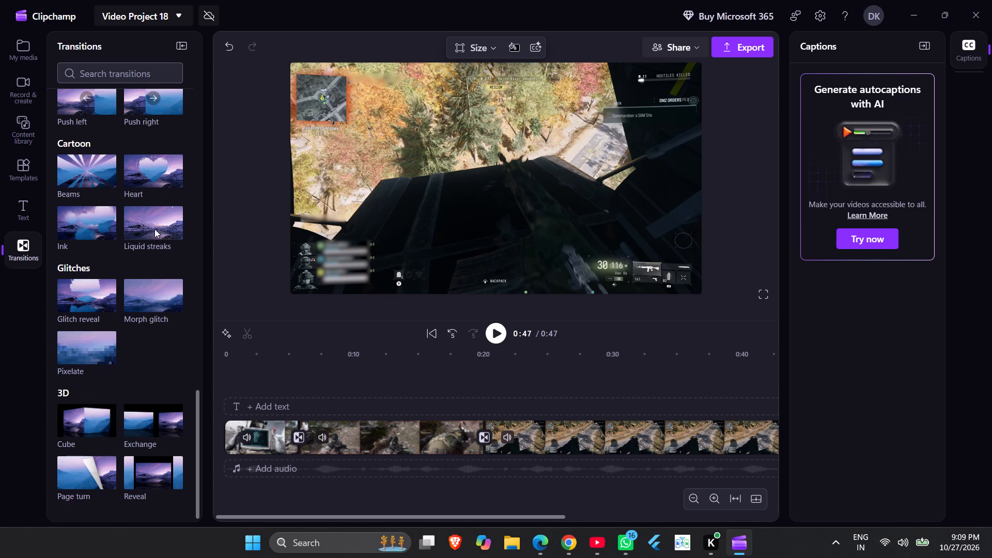
{"action": "left_click_drag", "start_coordinate": [154, 227], "coordinate": [486, 441]}
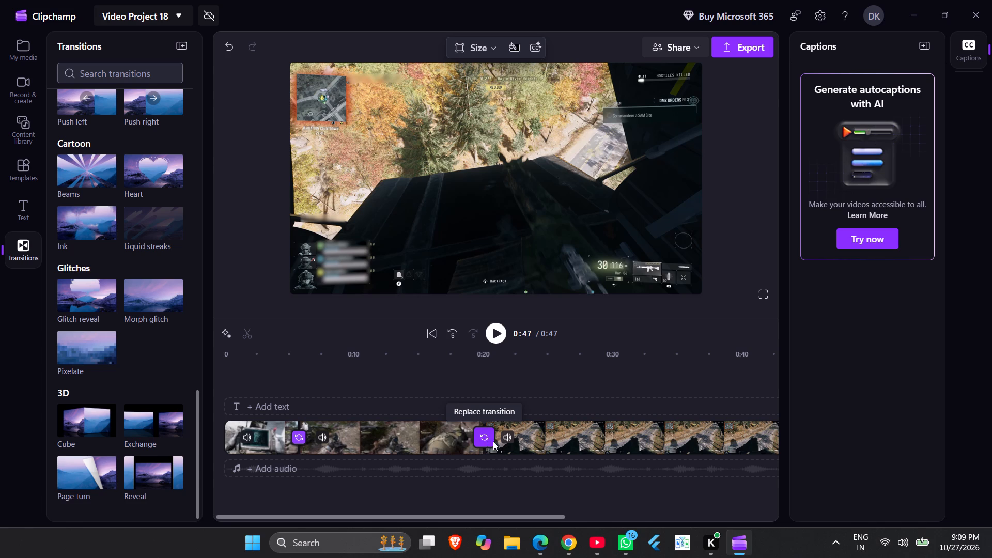
Play the edited video from the beginning to review the segments and their transitions.
{"action": "left_click", "coordinate": [232, 383]}
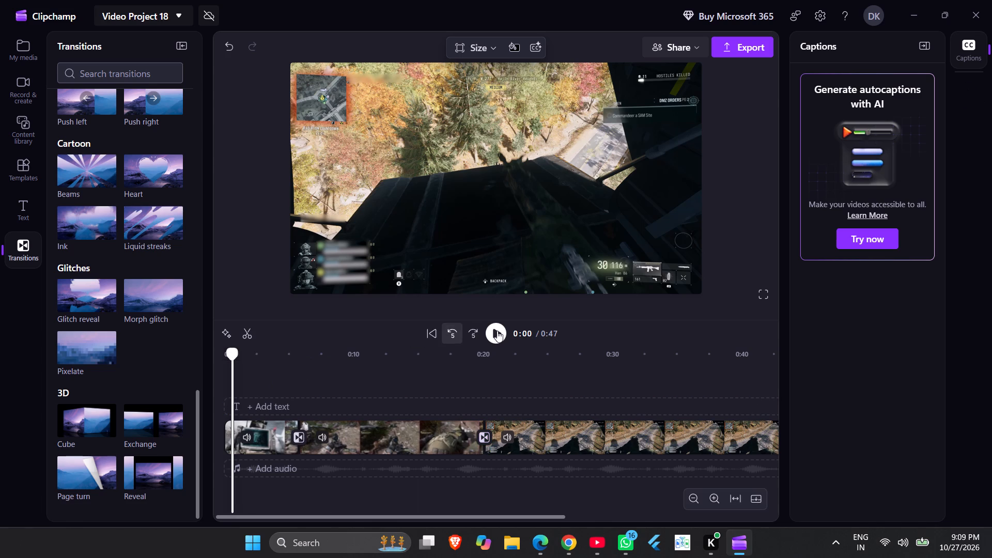
{"action": "left_click", "coordinate": [497, 331]}
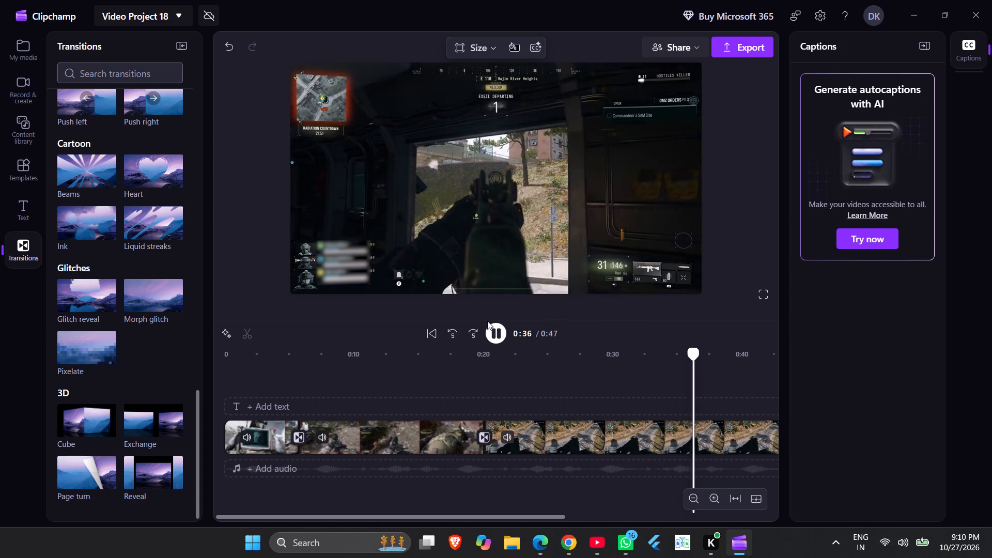
Replay the edit from about 0:18 to review the transition from the second gameplay segment into the 3.mp4 clip.
{"action": "left_click", "coordinate": [432, 402]}
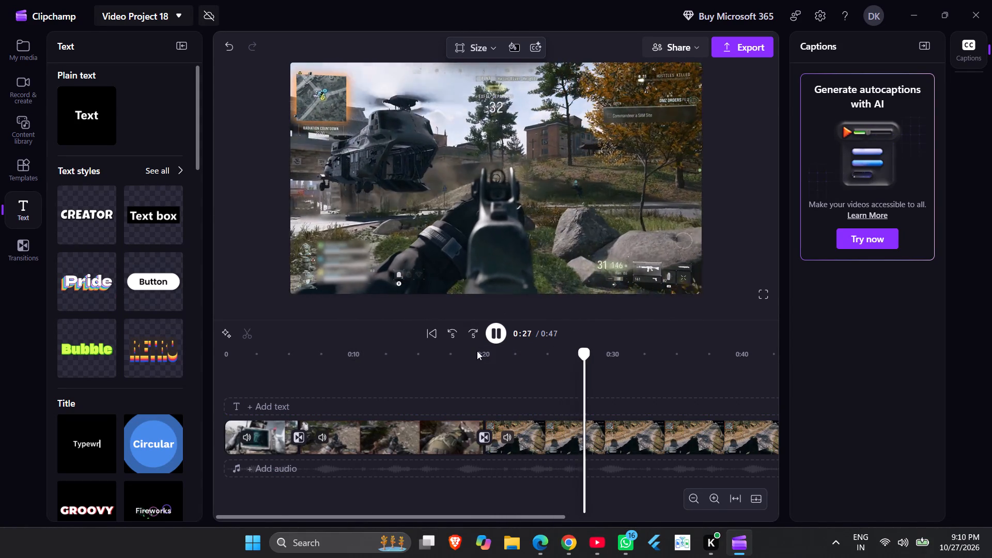
{"action": "left_click", "coordinate": [457, 377]}
{"action": "left_click", "coordinate": [495, 334]}
{"action": "left_click", "coordinate": [495, 334]}
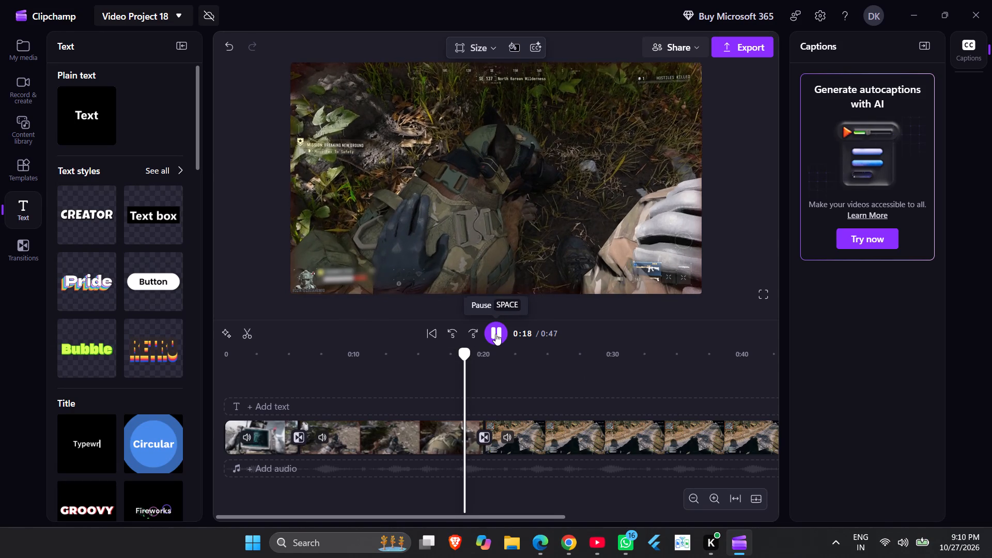
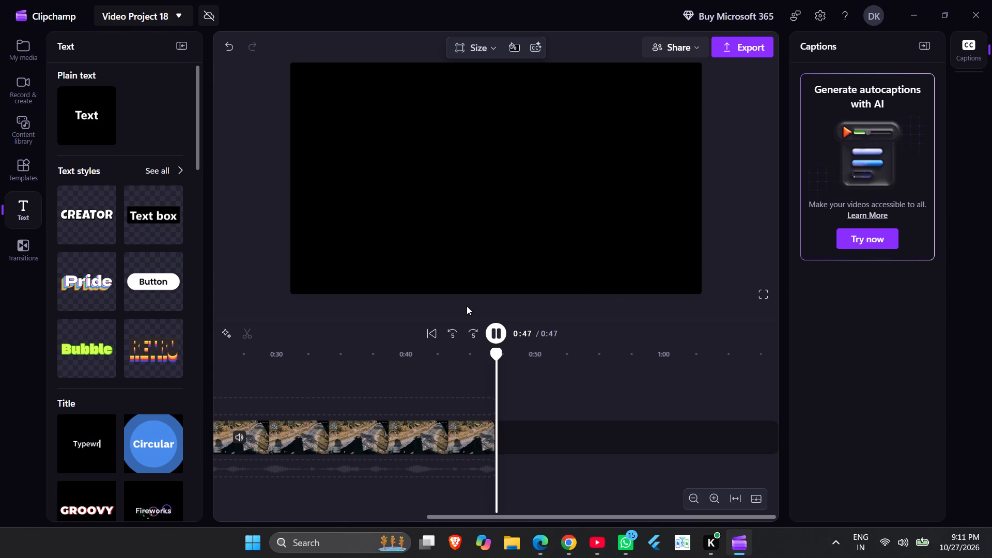
Open the aspect ratio options for the video project.
{"action": "left_click", "coordinate": [455, 36]}
{"action": "left_click", "coordinate": [456, 37]}
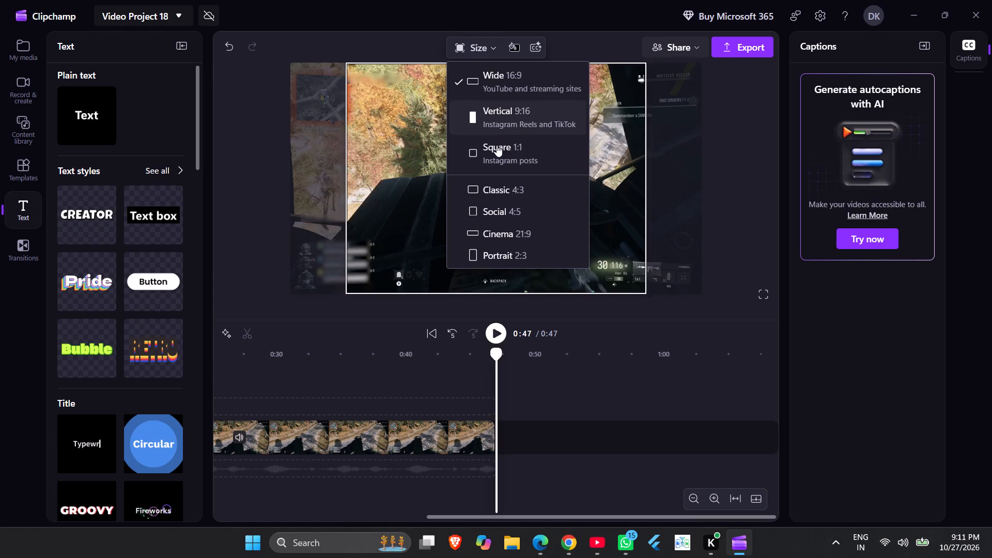
Change the video's aspect ratio to Vertical 9:16 for Instagram Reels and TikTok.
{"action": "left_click", "coordinate": [508, 115]}
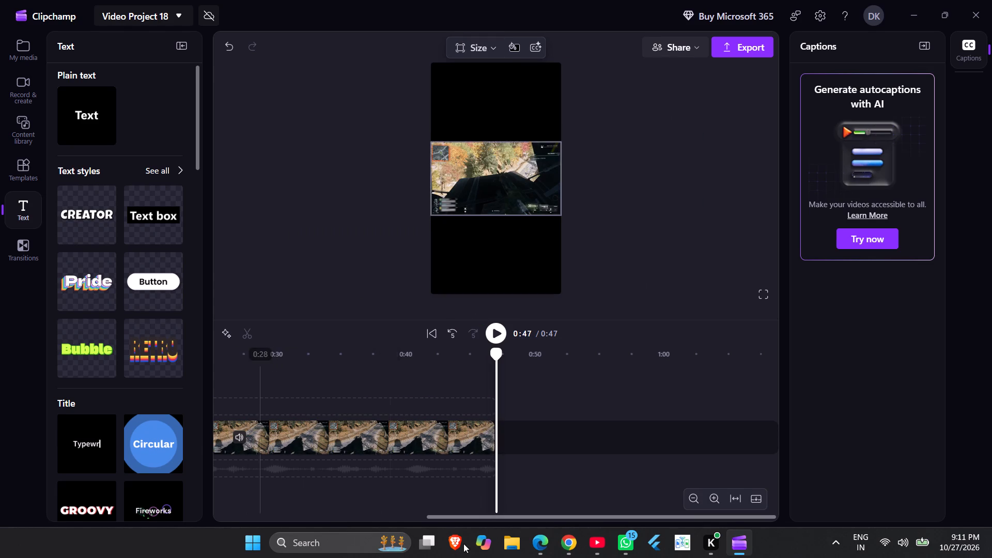
Return to the start of the timeline and play the video from about 0:01 to preview the vertical framing.
{"action": "left_click_drag", "start_coordinate": [484, 520], "coordinate": [169, 515]}
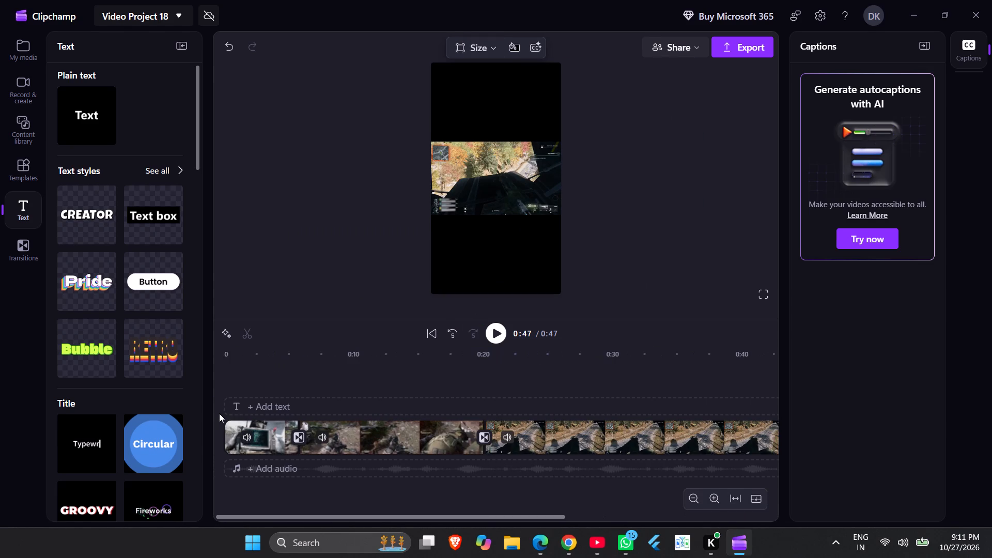
{"action": "left_click", "coordinate": [241, 370]}
{"action": "left_click", "coordinate": [501, 330]}
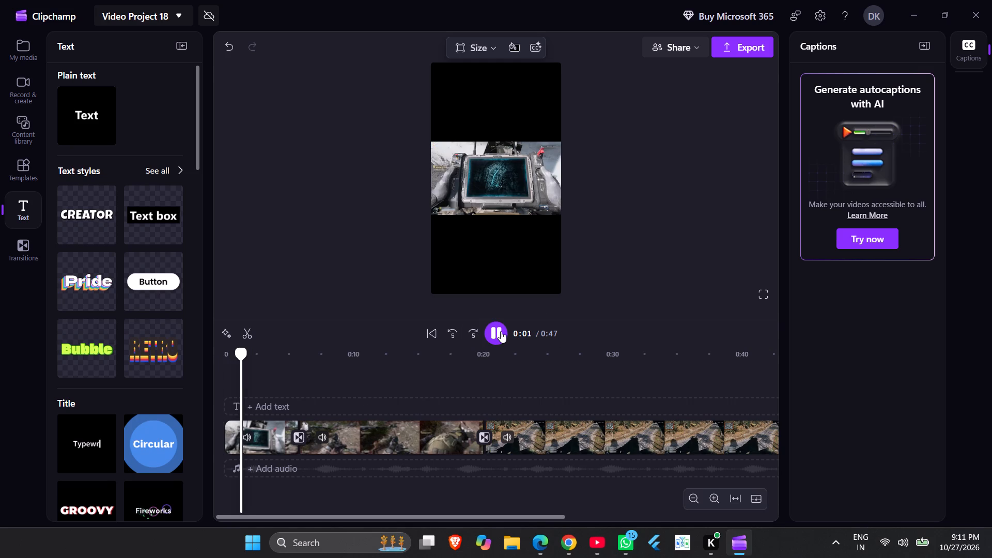
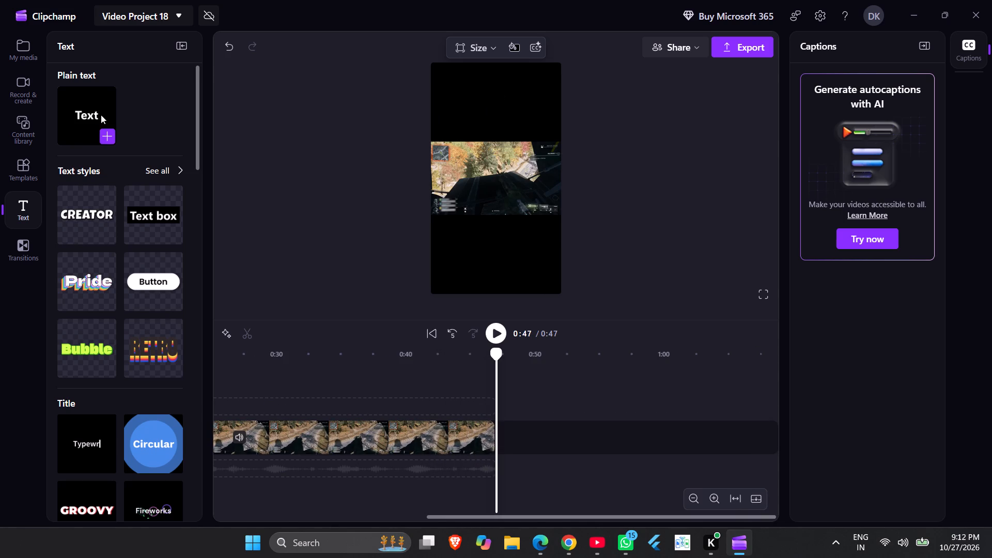
Add a plain text title and place it at the start of the timeline above the first clip.
{"action": "left_click", "coordinate": [106, 133]}
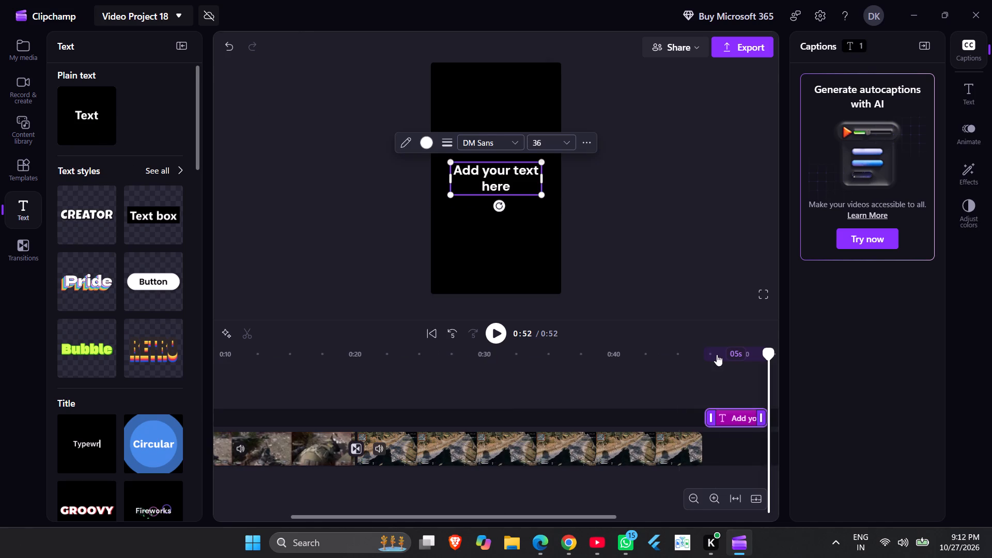
{"action": "left_click", "coordinate": [459, 425]}
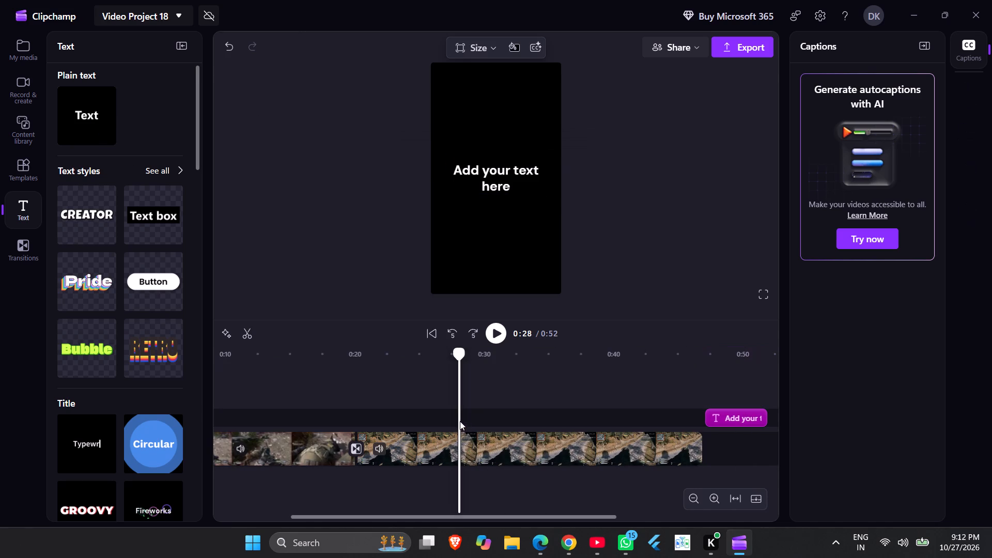
{"action": "left_click", "coordinate": [464, 418]}
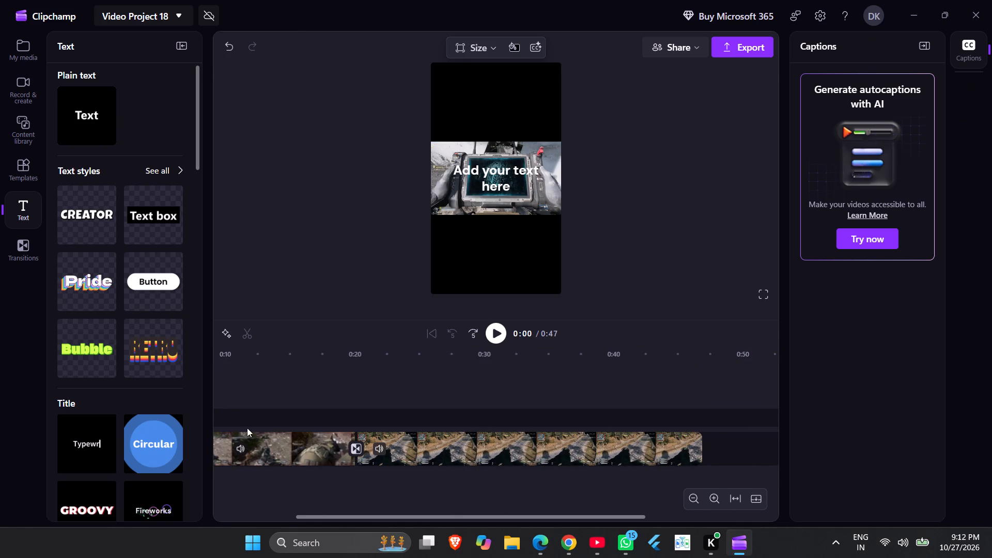
{"action": "scroll", "coordinate": [249, 429], "scroll_direction": "up", "scroll_amount": 2}
{"action": "left_click_drag", "start_coordinate": [391, 516], "coordinate": [205, 529]}
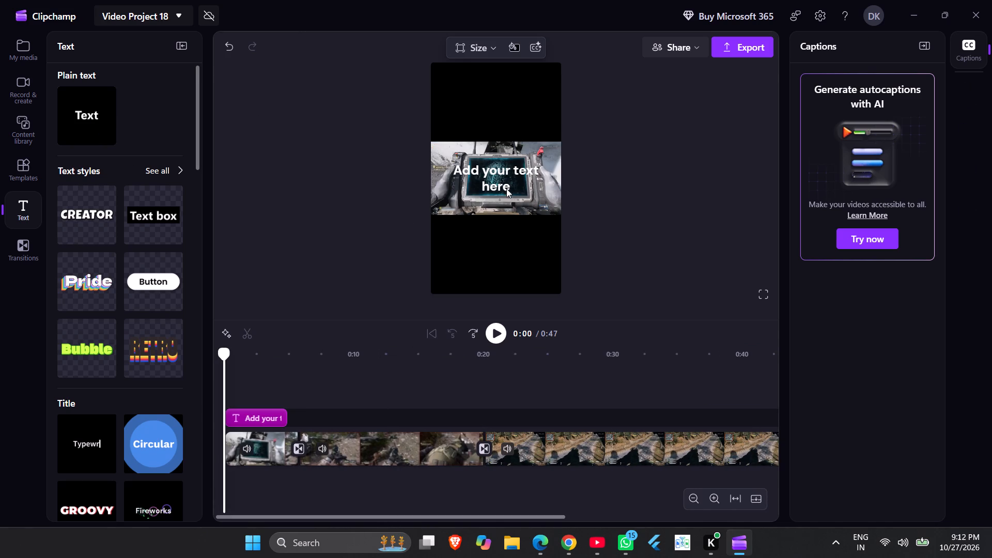
Replace the title's placeholder text with "MW4 Take the Revenge of the his Dog".
{"action": "left_click", "coordinate": [512, 175]}
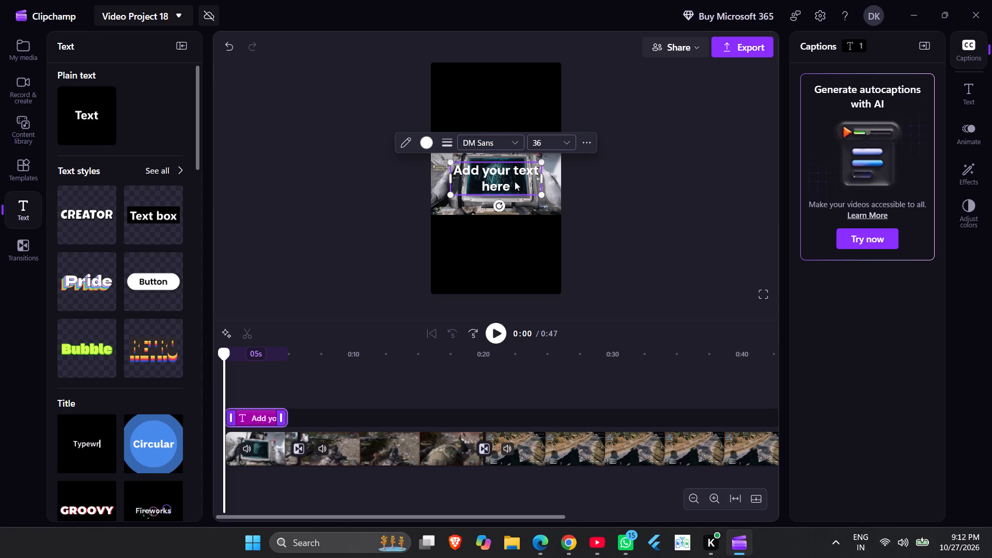
{"action": "type", "text": "MW"}
{"action": "key", "text": "4"}
{"action": "left_click", "coordinate": [248, 417]}
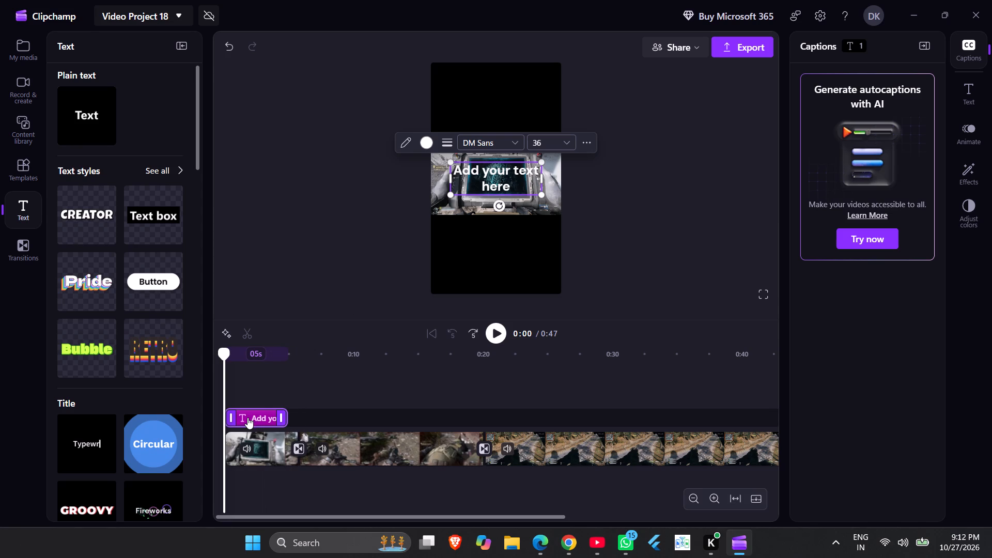
{"action": "double_click", "coordinate": [247, 417]}
{"action": "left_click", "coordinate": [500, 174]}
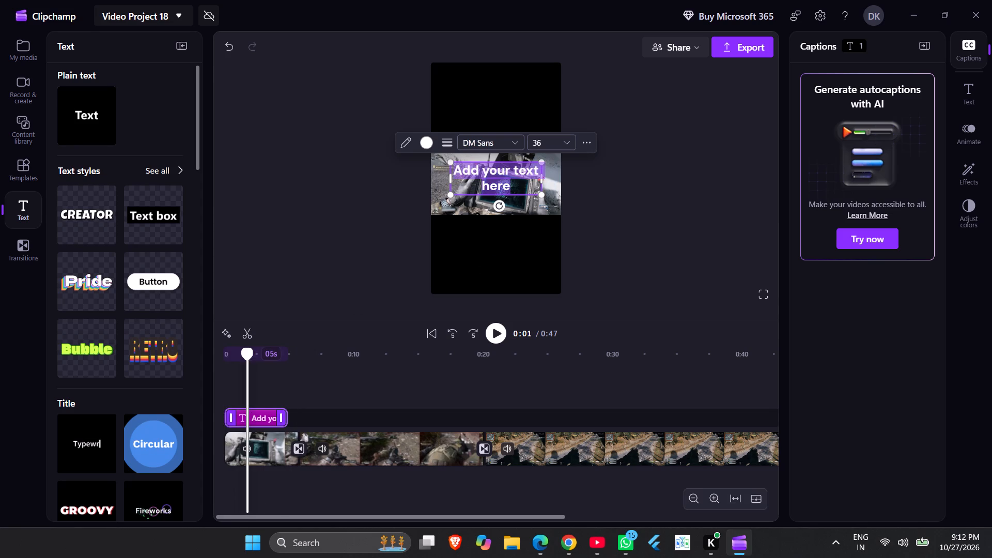
{"action": "type", "text": "Mw"}
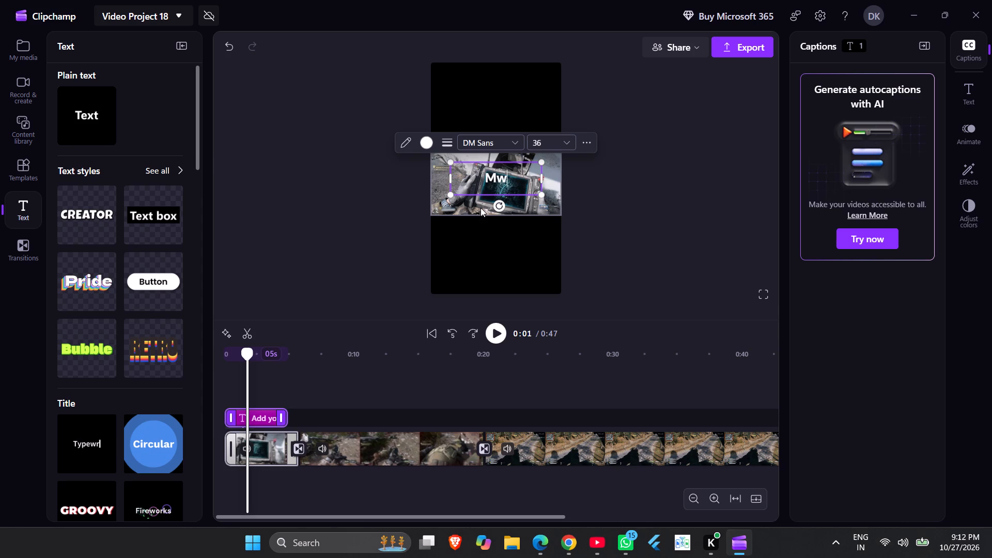
{"action": "key", "text": "BackSpace"}
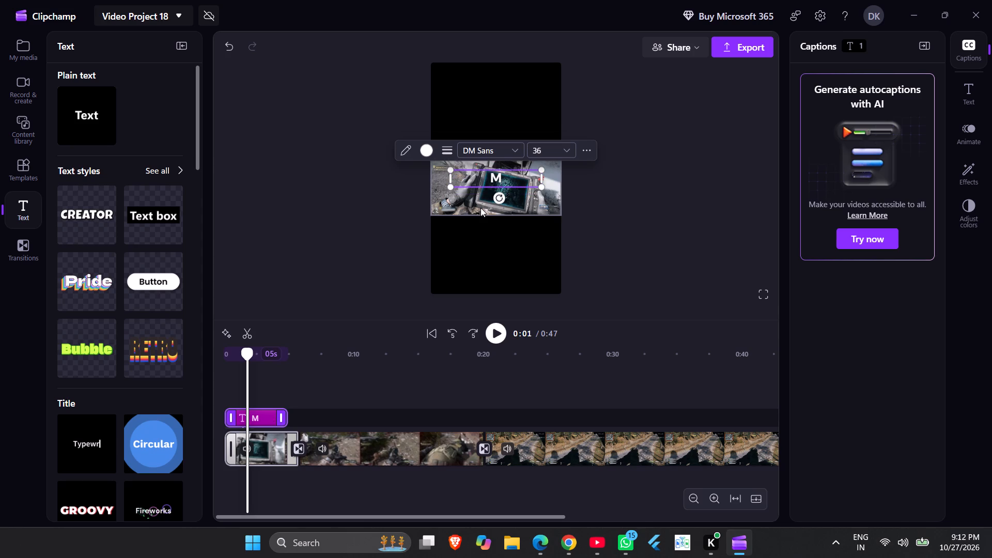
{"action": "key", "text": "shift+w"}
{"action": "key", "text": "4"}
{"action": "key", "text": "space"}
{"action": "type", "text": "Take the Reven"}
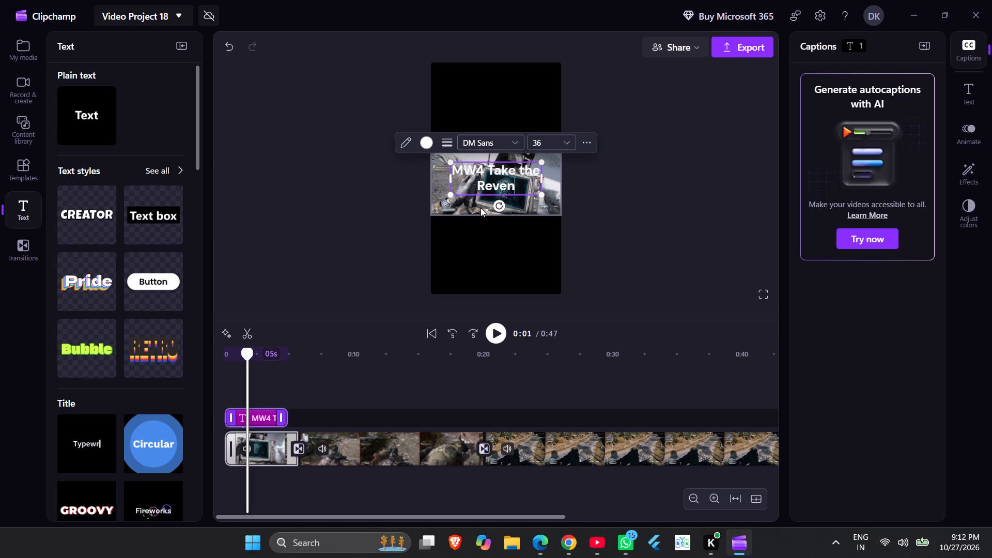
{"action": "type", "text": "ge"}
{"action": "key", "text": "space"}
{"action": "type", "text": "of the"}
{"action": "key", "text": "space"}
{"action": "key", "text": "space"}
{"action": "key", "text": "space"}
{"action": "key", "text": "space"}
{"action": "key", "text": "space"}
{"action": "key", "text": "space"}
{"action": "key", "text": "space"}
{"action": "key", "text": "space"}
{"action": "key", "text": "space"}
{"action": "key", "text": "space"}
{"action": "key", "text": "space"}
{"action": "key", "text": "space"}
{"action": "key", "text": "space"}
{"action": "key", "text": "space"}
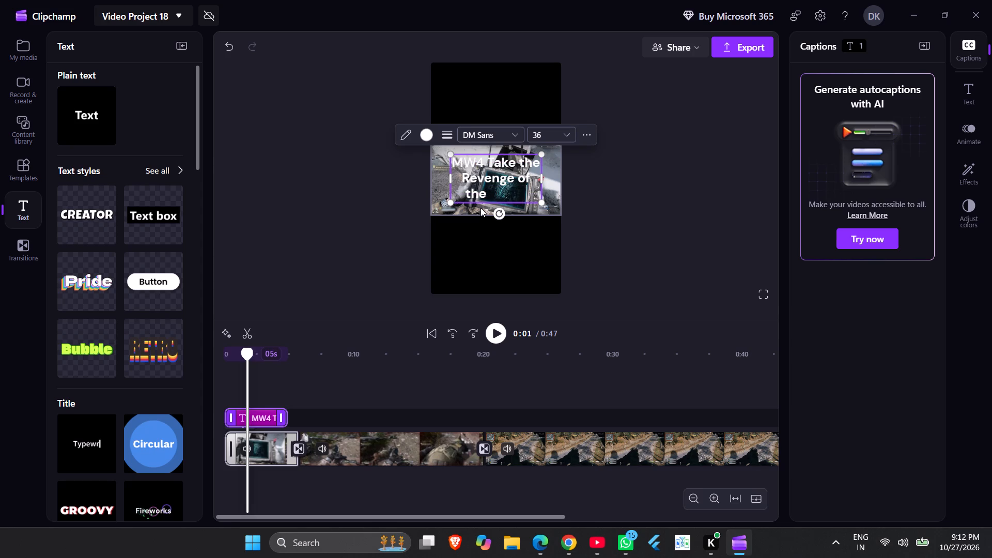
{"action": "key", "text": "BackSpace"}
{"action": "key", "text": "BackSpace"}
{"action": "key", "text": "BackSpace"}
{"action": "key", "text": "BackSpace"}
{"action": "key", "text": "BackSpace"}
{"action": "key", "text": "BackSpace"}
{"action": "key", "text": "BackSpace"}
{"action": "key", "text": "BackSpace"}
{"action": "key", "text": "BackSpace"}
{"action": "key", "text": "BackSpace"}
{"action": "key", "text": "BackSpace"}
{"action": "key", "text": "BackSpace"}
{"action": "key", "text": "BackSpace"}
{"action": "type", "text": "his"}
{"action": "key", "text": "space"}
{"action": "key", "text": "shift+d"}
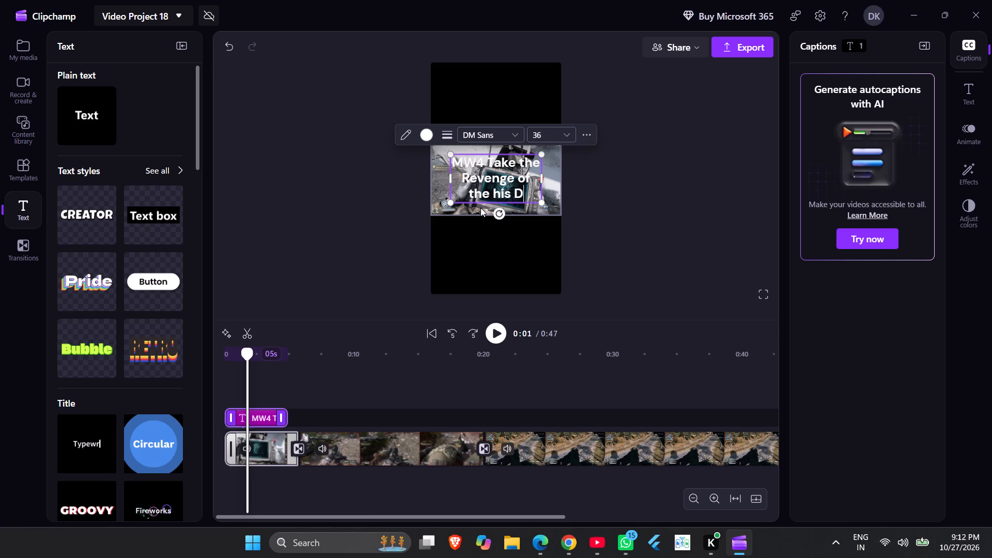
{"action": "key", "text": "BackSpace"}
{"action": "key", "text": "BackSpace"}
{"action": "key", "text": "BackSpace"}
{"action": "key", "text": "BackSpace"}
{"action": "key", "text": "BackSpace"}
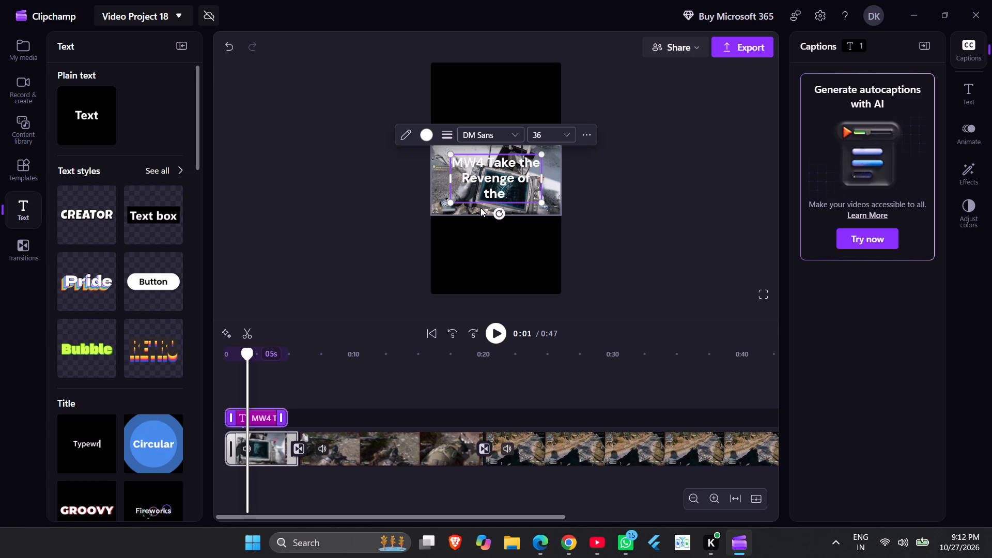
{"action": "type", "text": "his ="}
{"action": "key", "text": "BackSpace"}
{"action": "key", "text": "BackSpace"}
{"action": "key", "text": "BackSpace"}
{"action": "key", "text": "BackSpace"}
{"action": "key", "text": "space"}
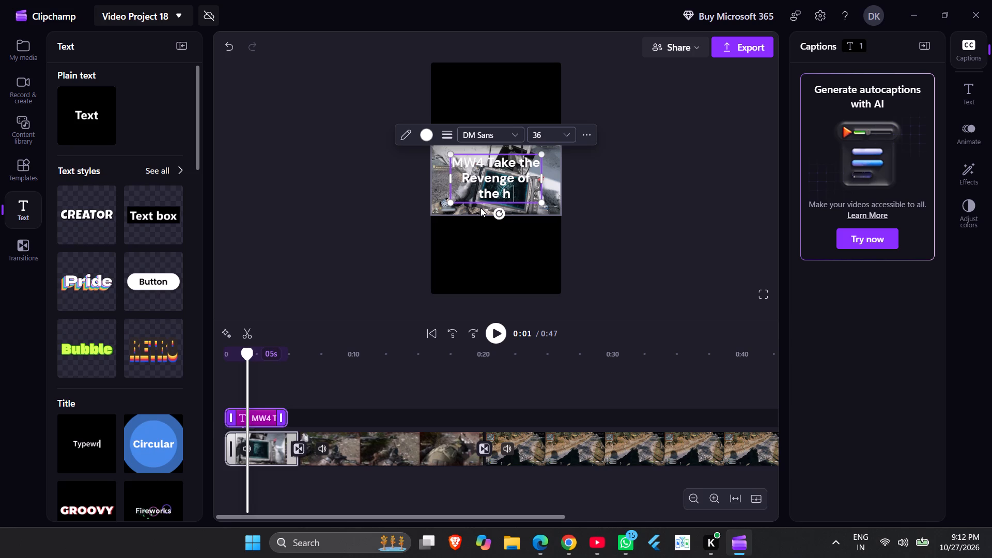
{"action": "key", "text": "BackSpace"}
{"action": "key", "text": "BackSpace"}
{"action": "type", "text": "his Dog"}
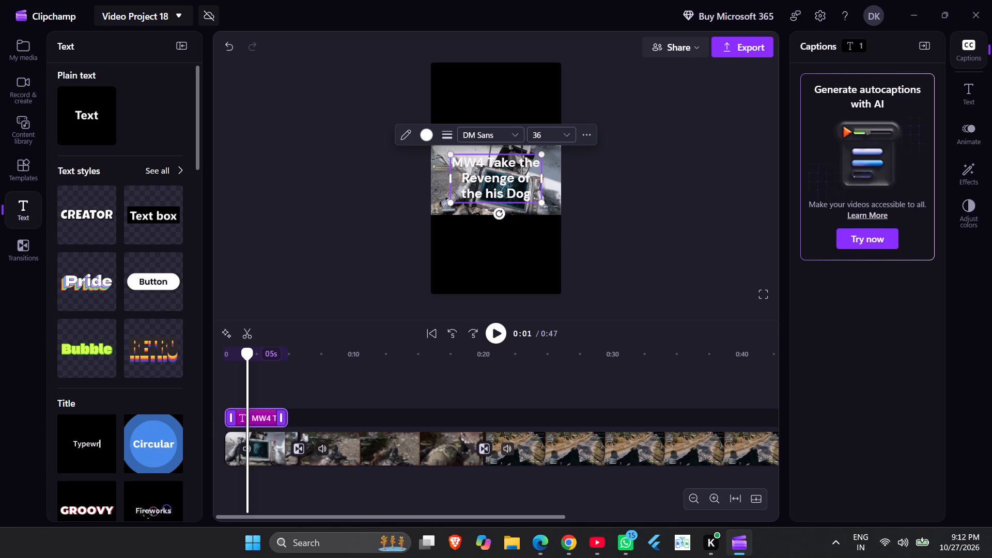
Set the font size of the entire title text to 16.
{"action": "left_click", "coordinate": [572, 135]}
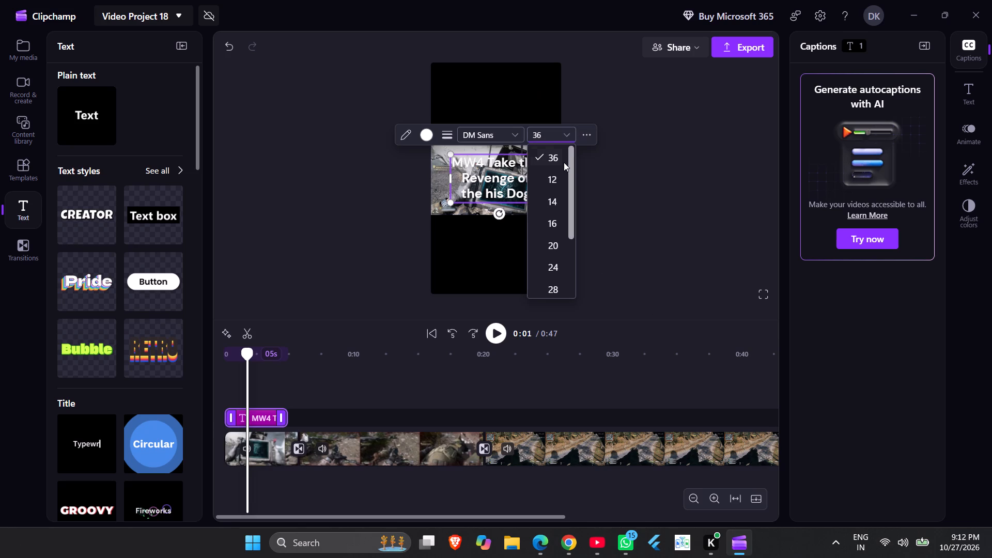
{"action": "left_click", "coordinate": [551, 226]}
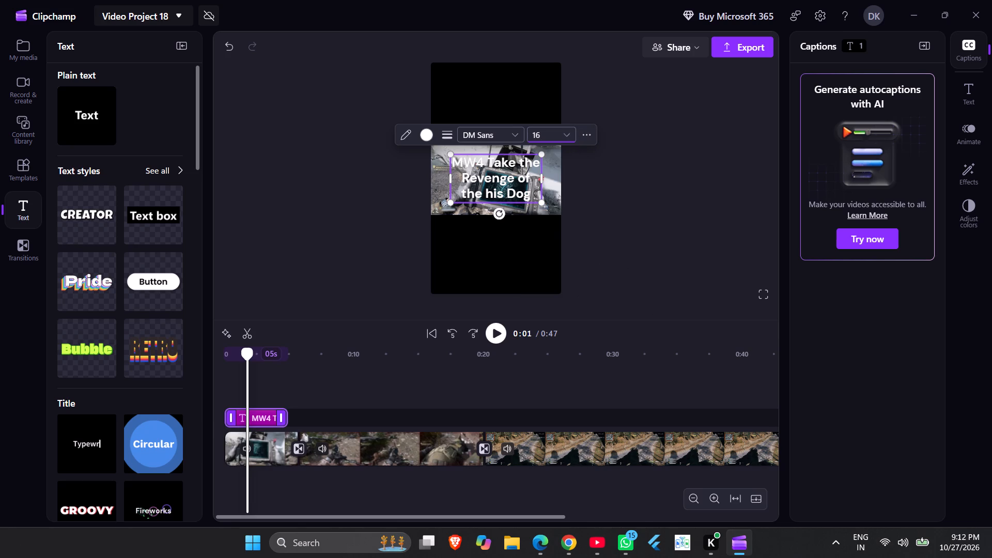
{"action": "left_click", "coordinate": [506, 174]}
{"action": "left_click_drag", "start_coordinate": [456, 158], "coordinate": [505, 174]}
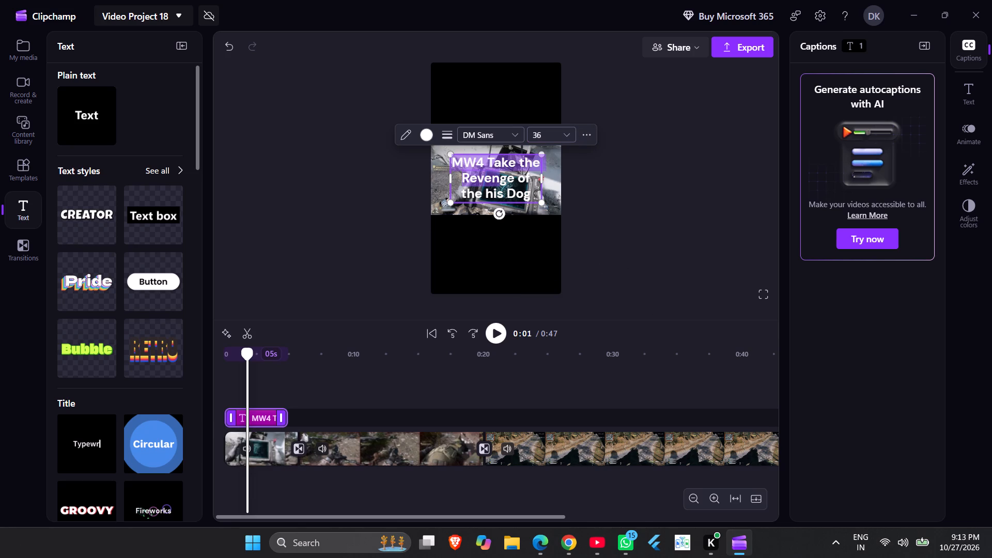
{"action": "left_click_drag", "start_coordinate": [505, 174], "coordinate": [546, 194]}
{"action": "left_click", "coordinate": [546, 131]}
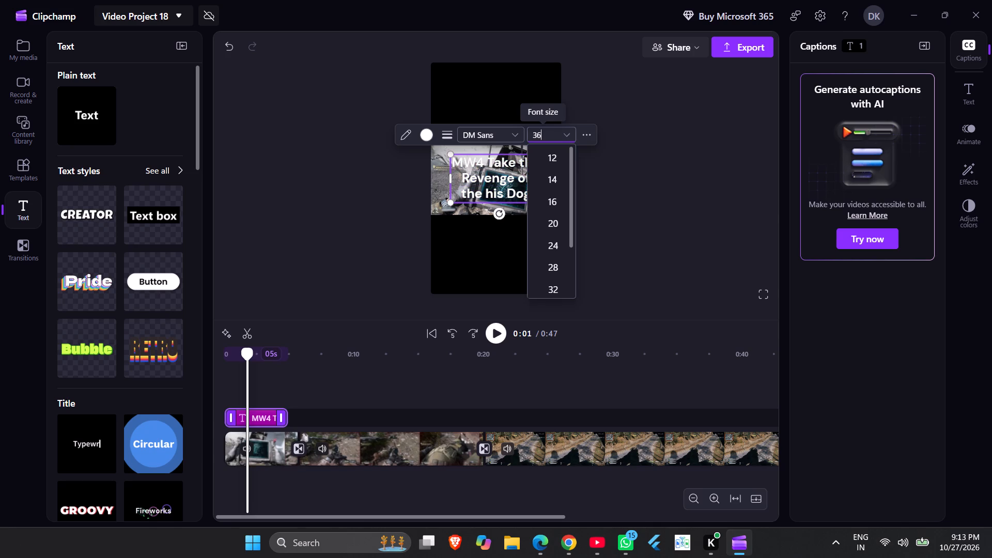
{"action": "left_click", "coordinate": [556, 199]}
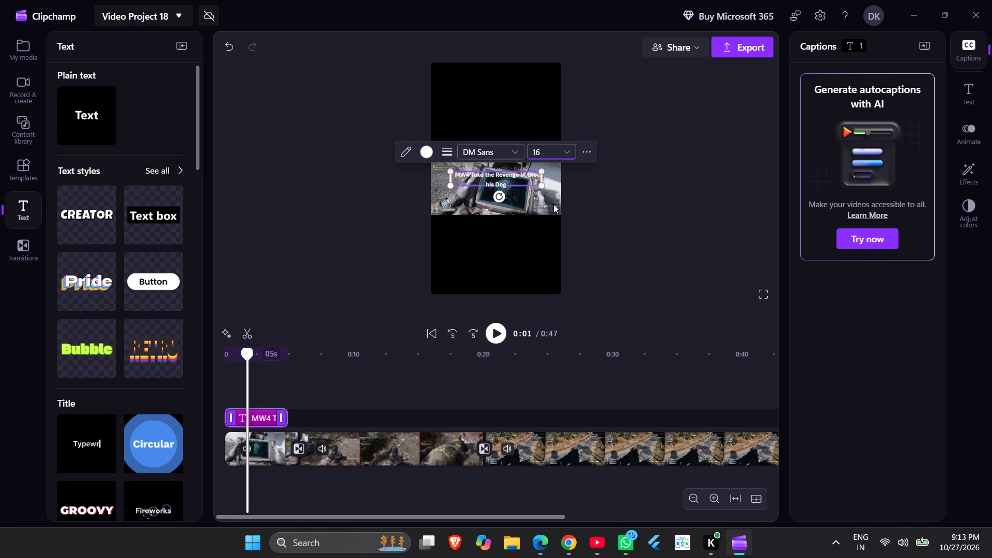
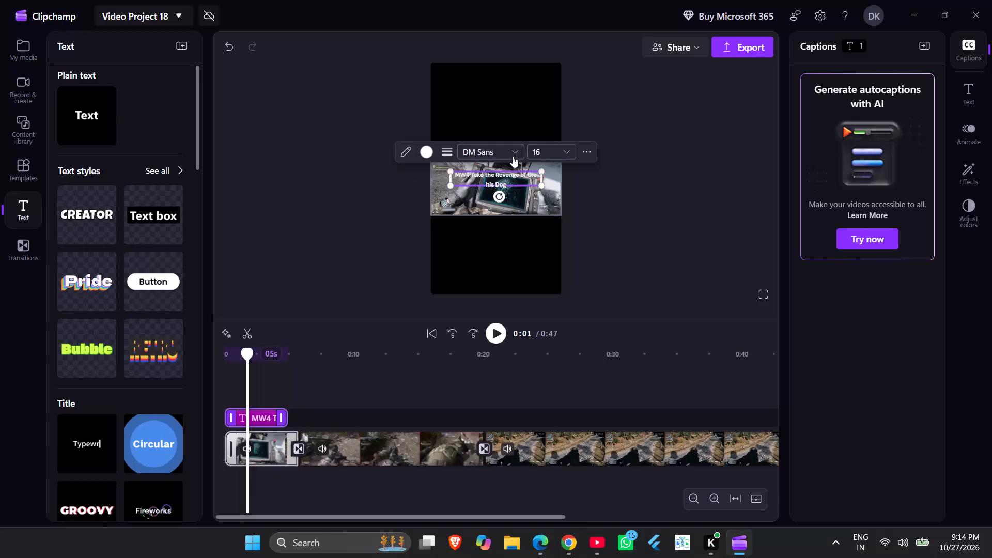
Move the title off the footage into the black area above it, centred horizontally.
{"action": "left_click", "coordinate": [670, 237]}
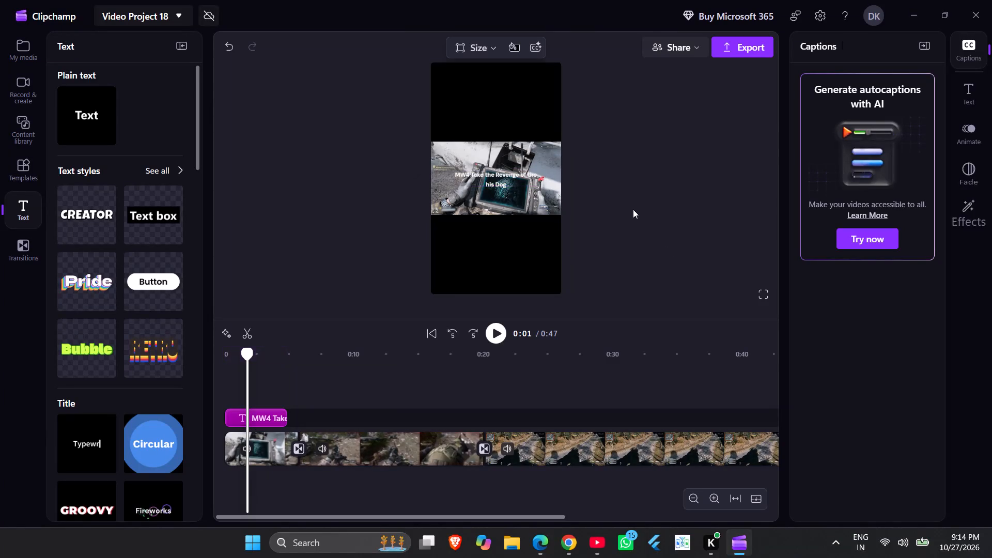
{"action": "left_click_drag", "start_coordinate": [508, 178], "coordinate": [501, 115]}
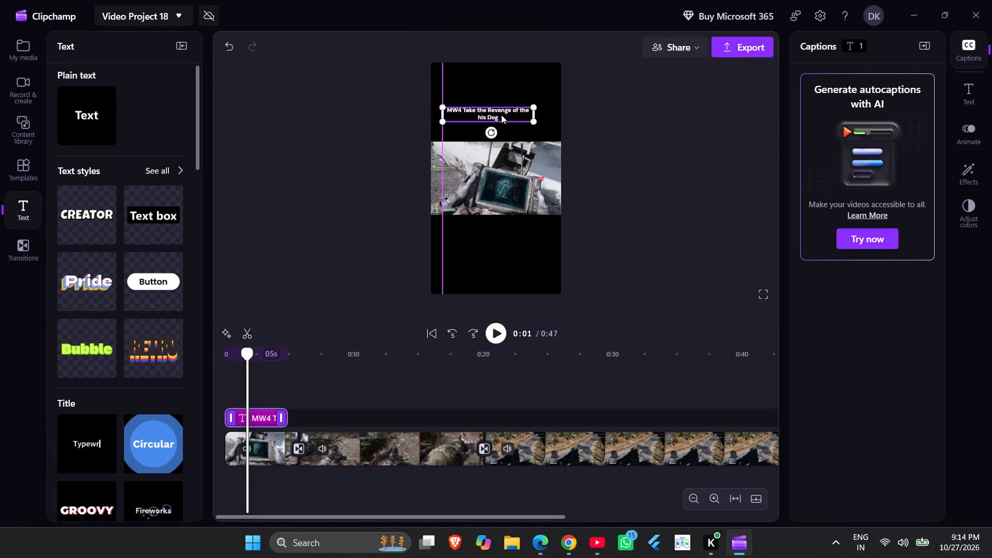
{"action": "left_click_drag", "start_coordinate": [501, 115], "coordinate": [502, 117]}
{"action": "left_click_drag", "start_coordinate": [516, 119], "coordinate": [525, 117]}
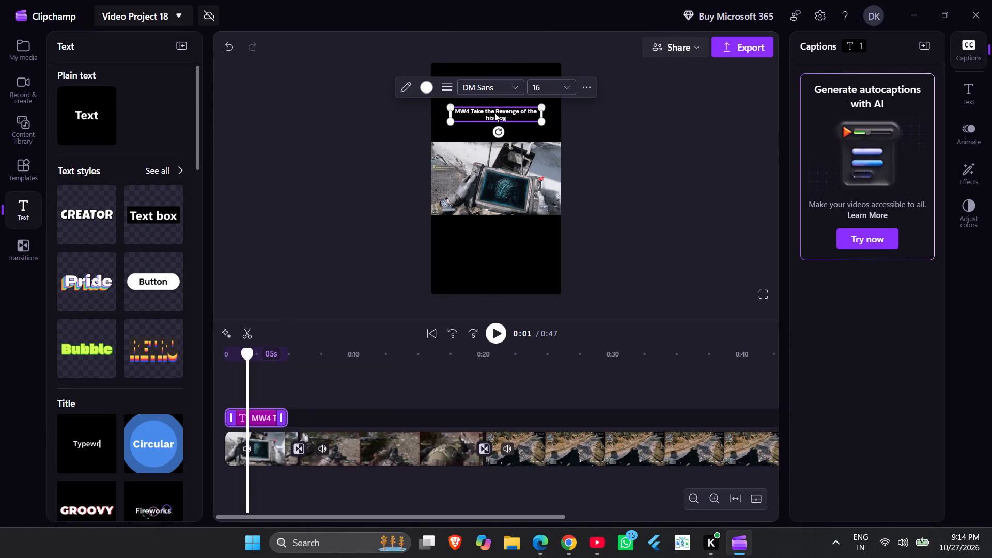
Enlarge the title to font size 20 and re-centre it in the black area above the footage.
{"action": "left_click_drag", "start_coordinate": [454, 109], "coordinate": [501, 110]}
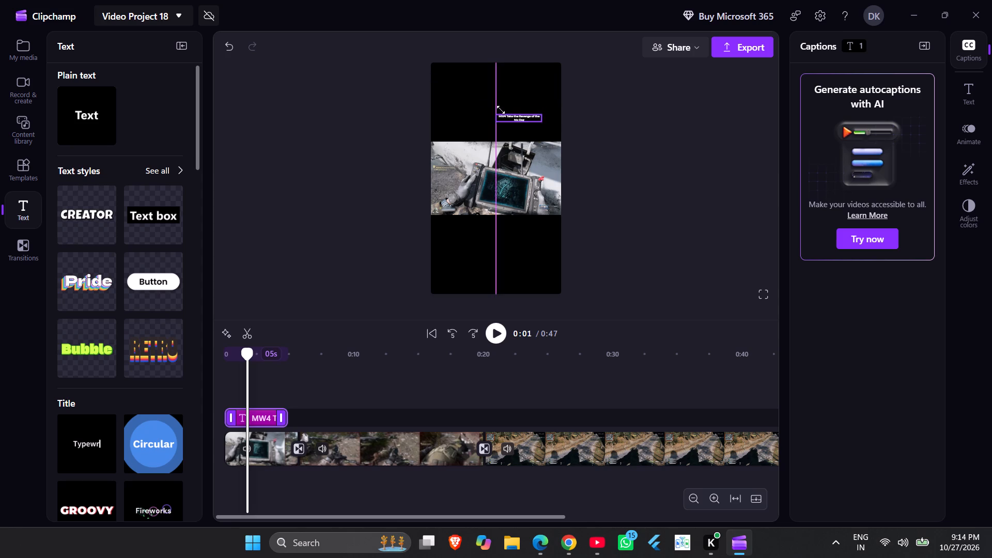
{"action": "left_click_drag", "start_coordinate": [501, 110], "coordinate": [448, 97]}
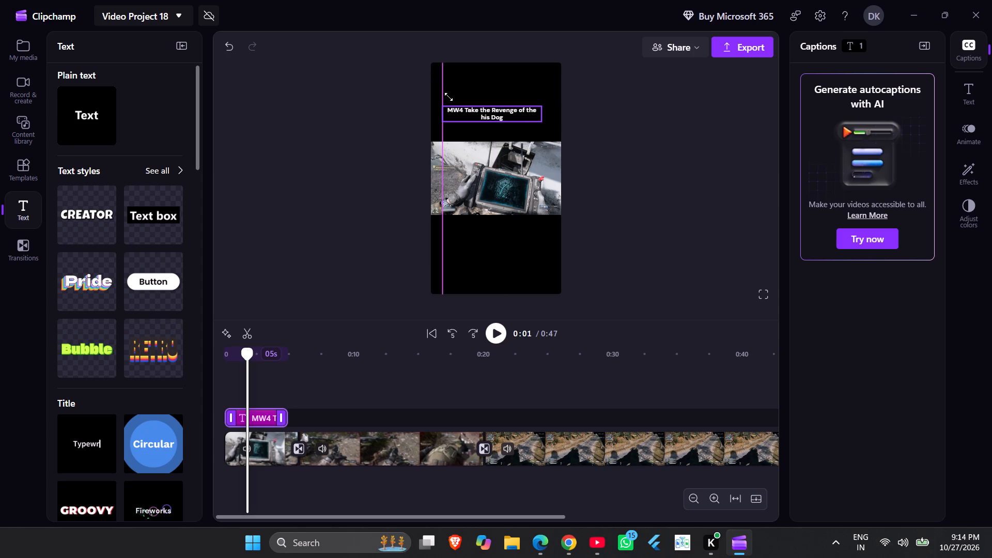
{"action": "left_click_drag", "start_coordinate": [448, 97], "coordinate": [453, 84]}
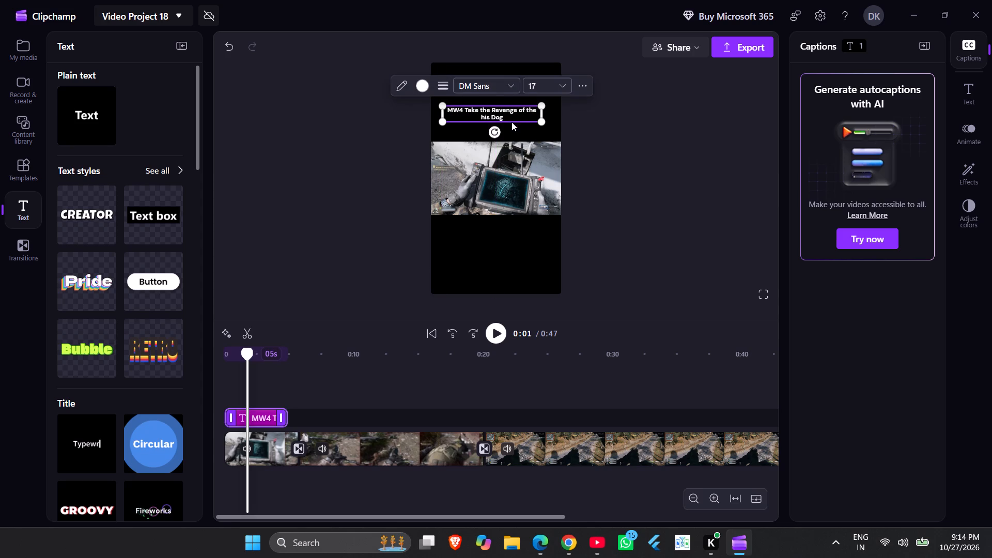
{"action": "left_click_drag", "start_coordinate": [540, 102], "coordinate": [552, 98]}
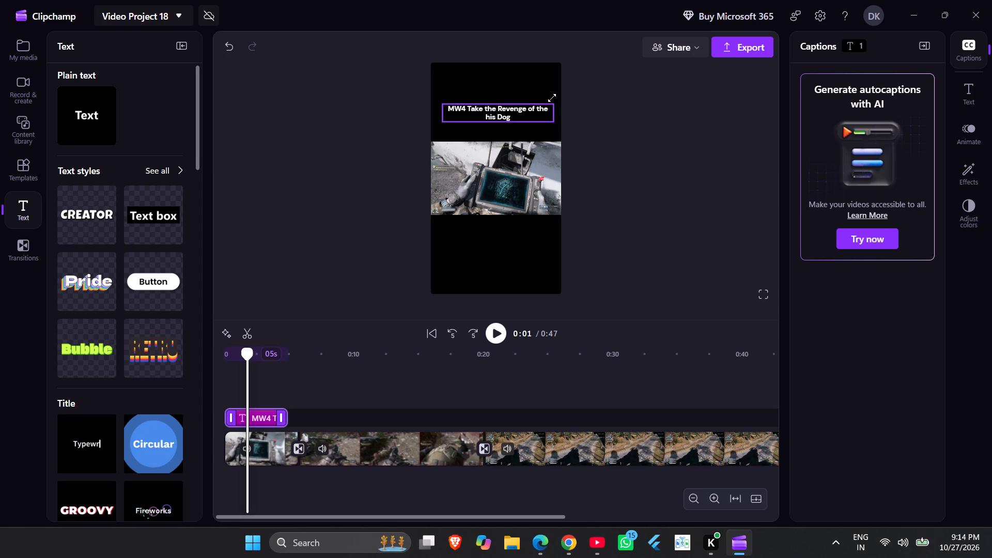
{"action": "left_click_drag", "start_coordinate": [552, 98], "coordinate": [552, 97]}
{"action": "left_click", "coordinate": [632, 144]}
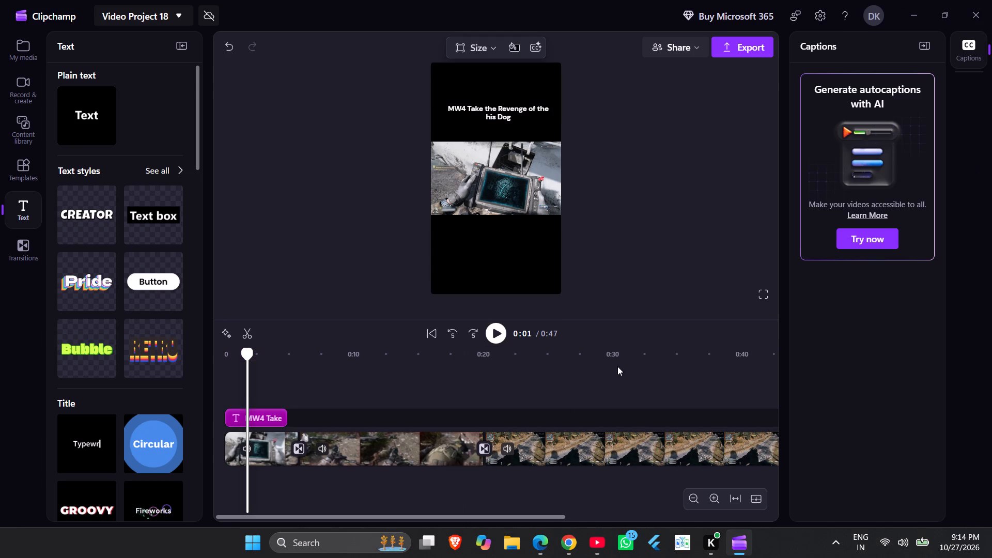
{"action": "left_click", "coordinate": [500, 114]}
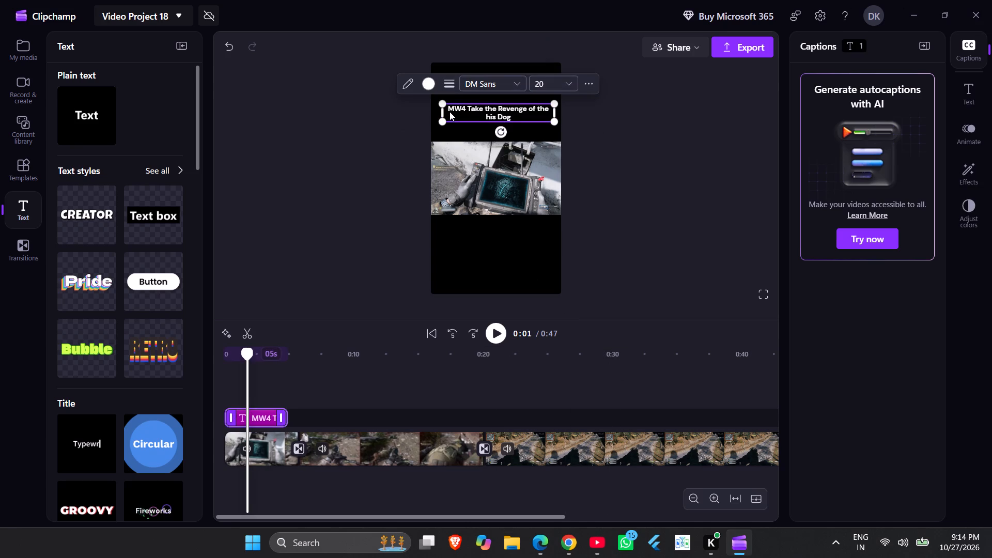
{"action": "left_click", "coordinate": [450, 111]}
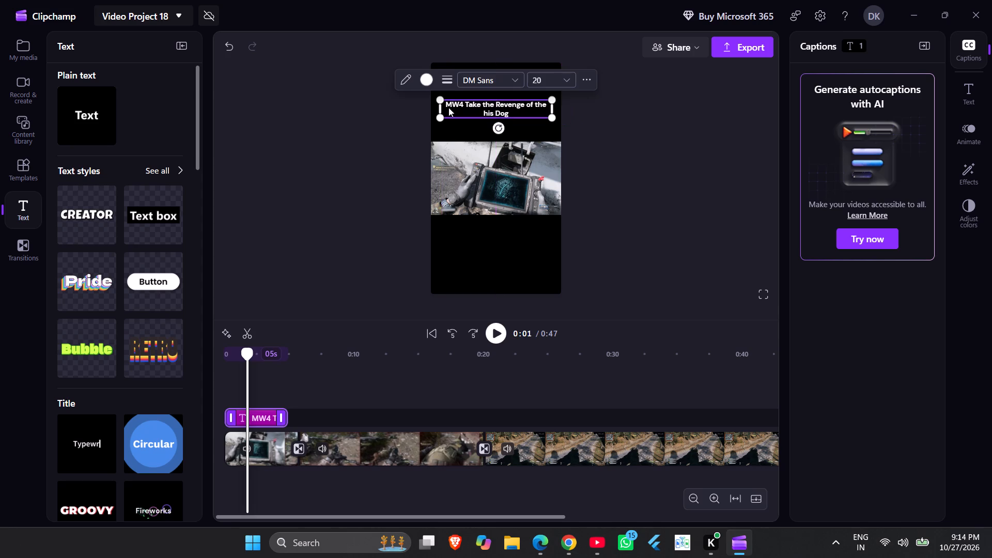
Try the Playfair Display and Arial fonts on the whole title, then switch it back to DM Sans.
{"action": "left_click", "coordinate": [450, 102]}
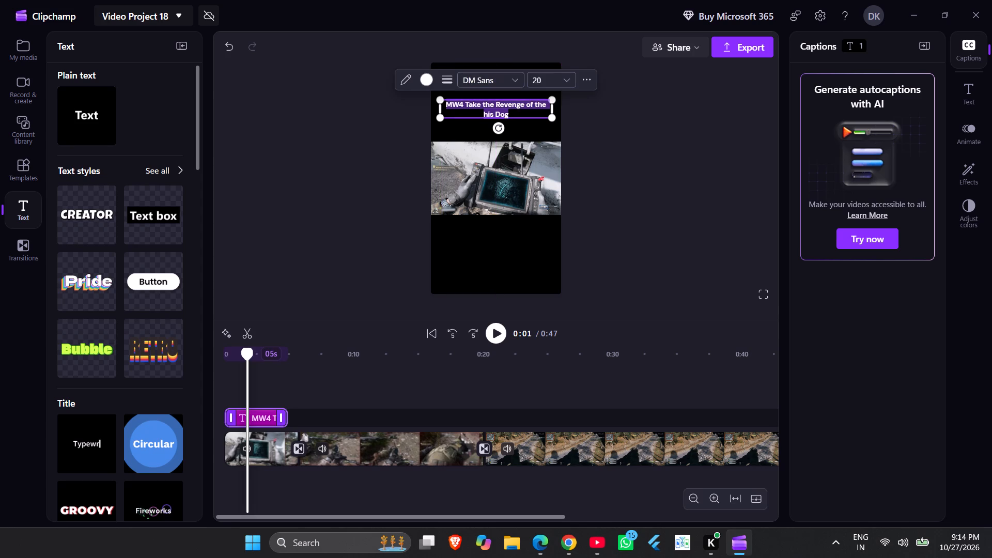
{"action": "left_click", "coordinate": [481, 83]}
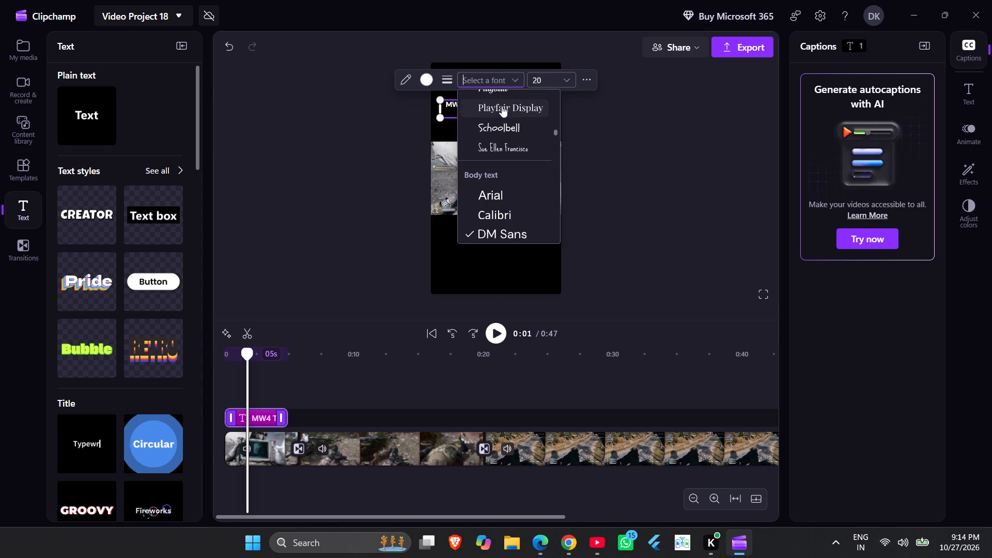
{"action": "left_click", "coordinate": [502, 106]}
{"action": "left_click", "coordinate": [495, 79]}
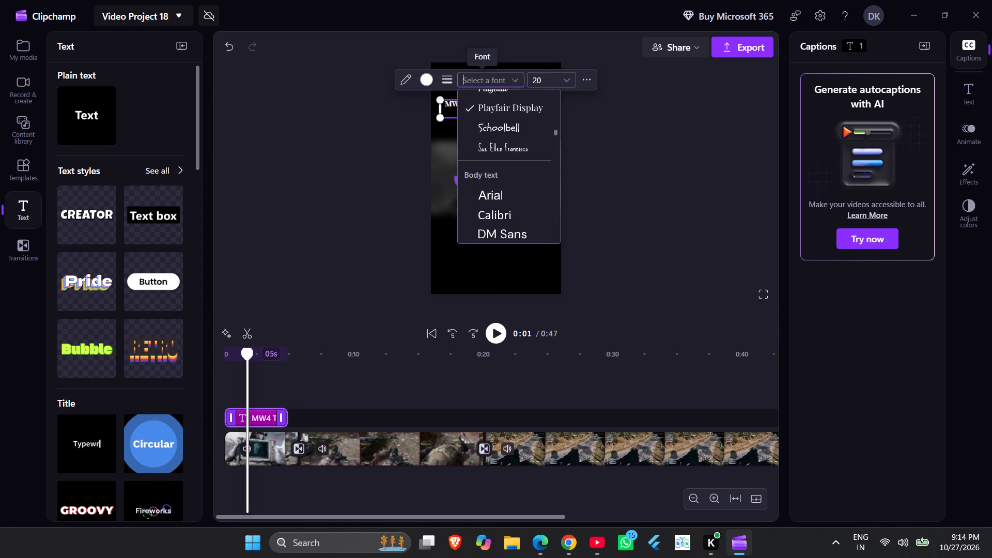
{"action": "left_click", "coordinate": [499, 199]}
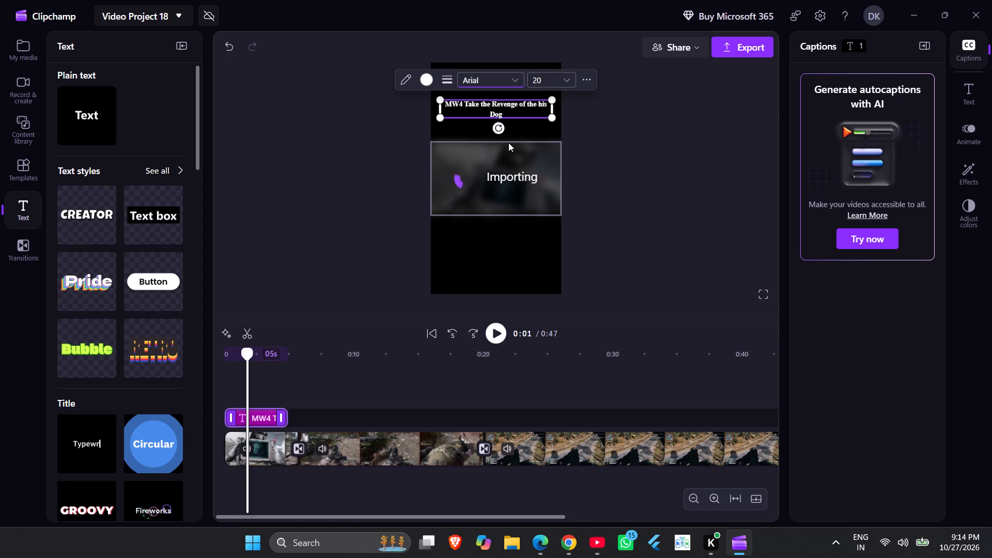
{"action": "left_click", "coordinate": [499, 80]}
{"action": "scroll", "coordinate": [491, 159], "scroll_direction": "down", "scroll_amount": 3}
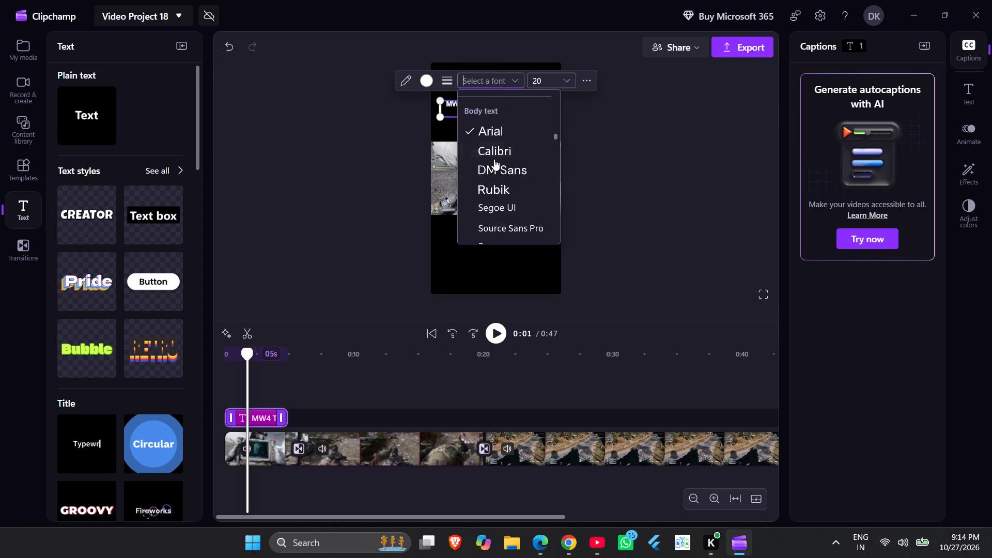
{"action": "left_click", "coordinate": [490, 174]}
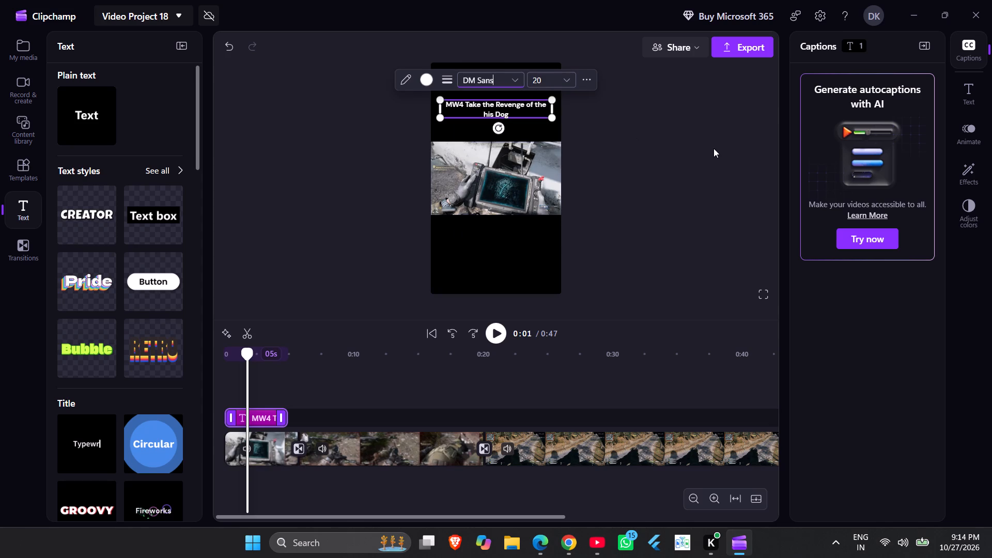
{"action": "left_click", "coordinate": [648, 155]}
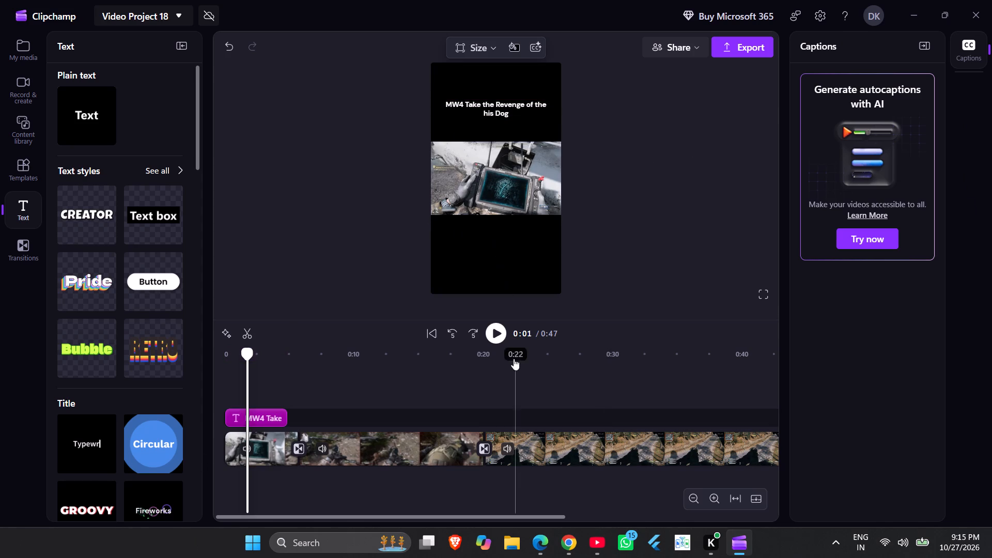
Preview the opening and extend the title's duration to 47 s, up to the end of the last clip.
{"action": "left_click", "coordinate": [495, 330]}
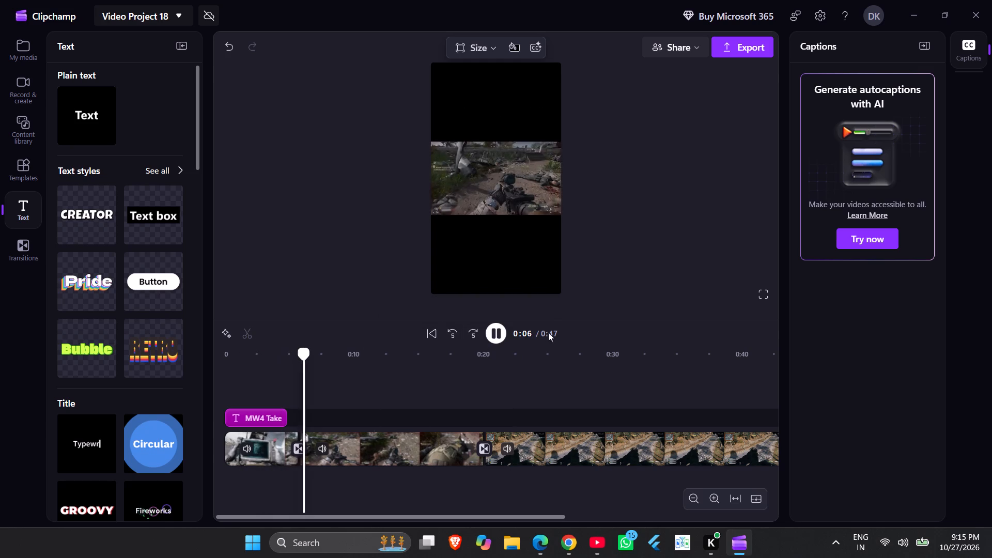
{"action": "left_click", "coordinate": [489, 326]}
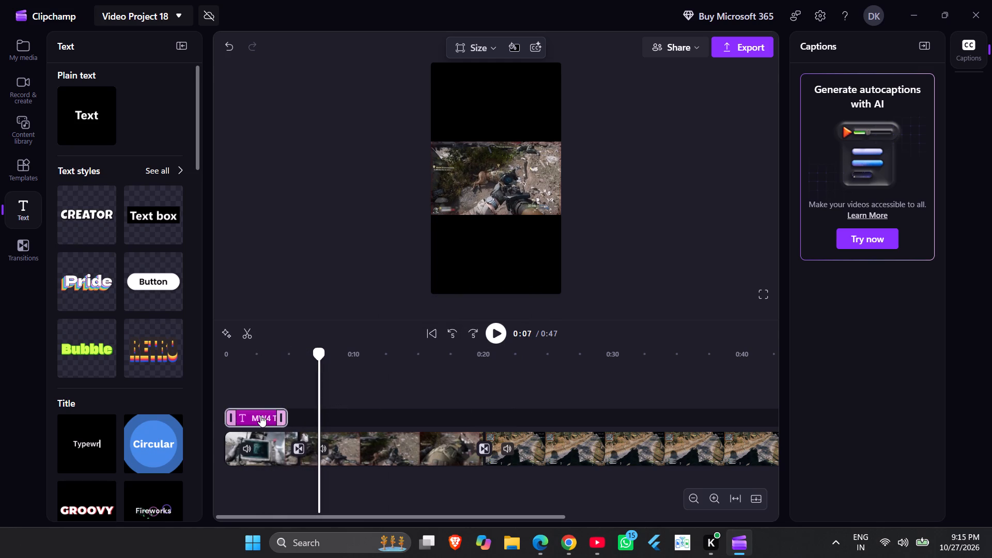
{"action": "left_click", "coordinate": [260, 415]}
{"action": "left_click_drag", "start_coordinate": [282, 417], "coordinate": [716, 416]}
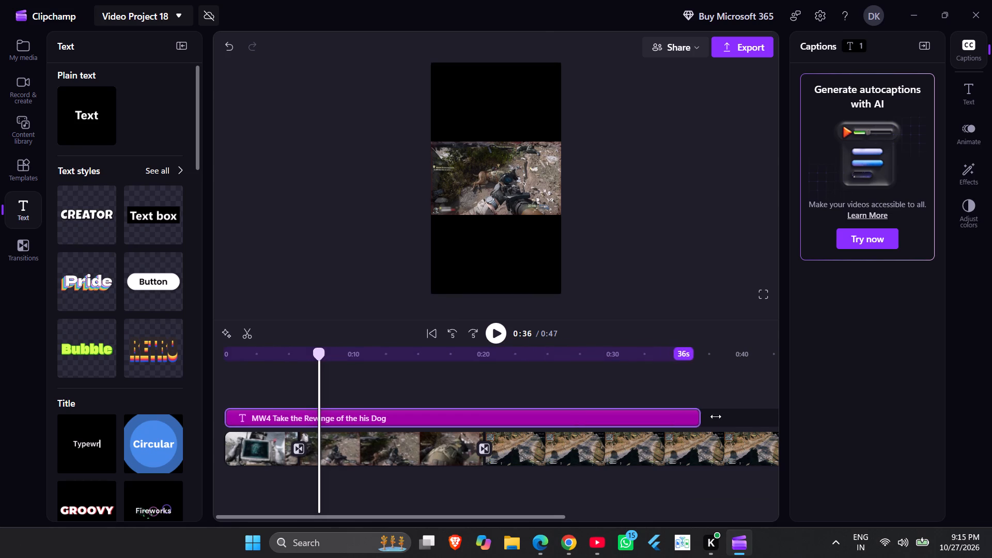
{"action": "left_click_drag", "start_coordinate": [716, 416], "coordinate": [627, 420]}
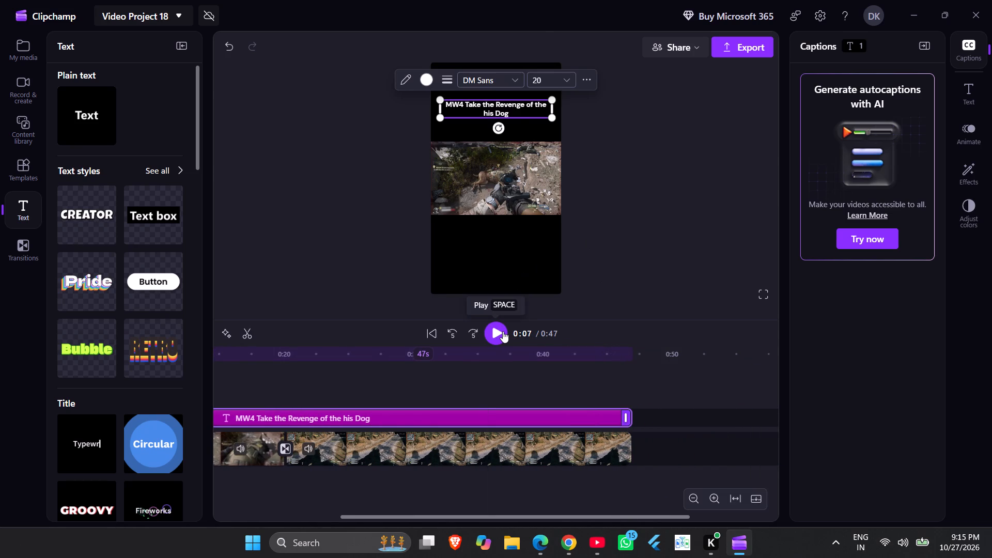
Play the video to about 0:20 and replace the word "Dog" in the title with "Friend".
{"action": "left_click", "coordinate": [503, 331]}
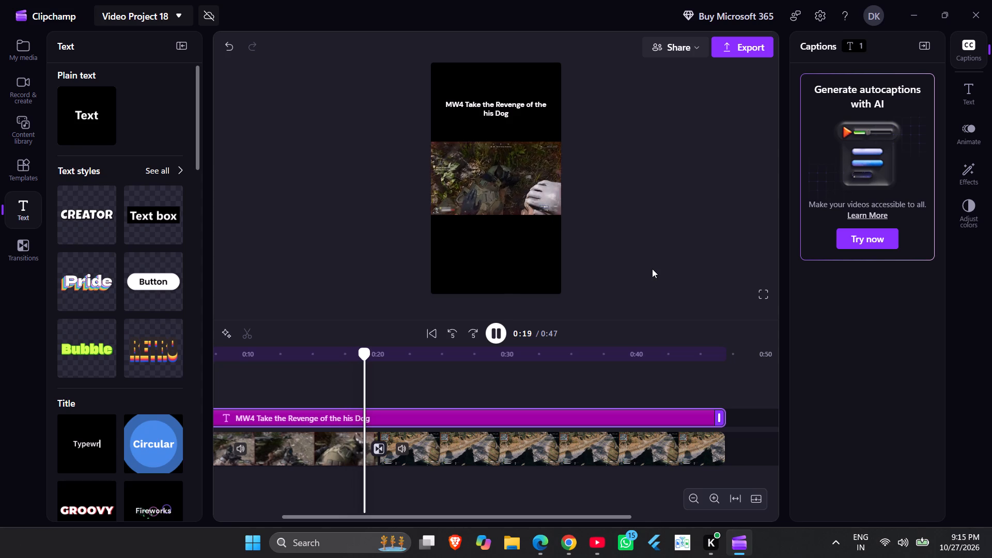
{"action": "left_click", "coordinate": [490, 330]}
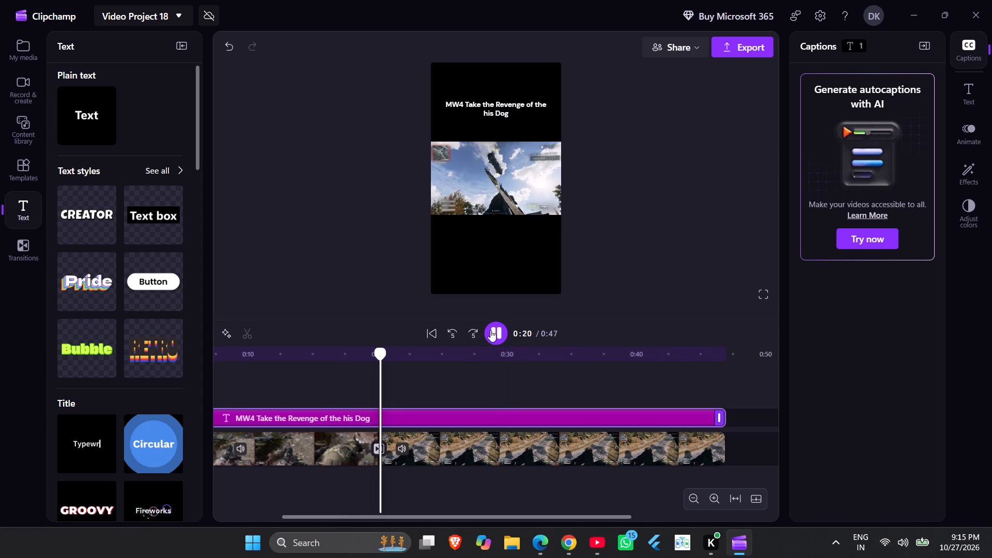
{"action": "left_click", "coordinate": [476, 85]}
{"action": "left_click", "coordinate": [618, 107]}
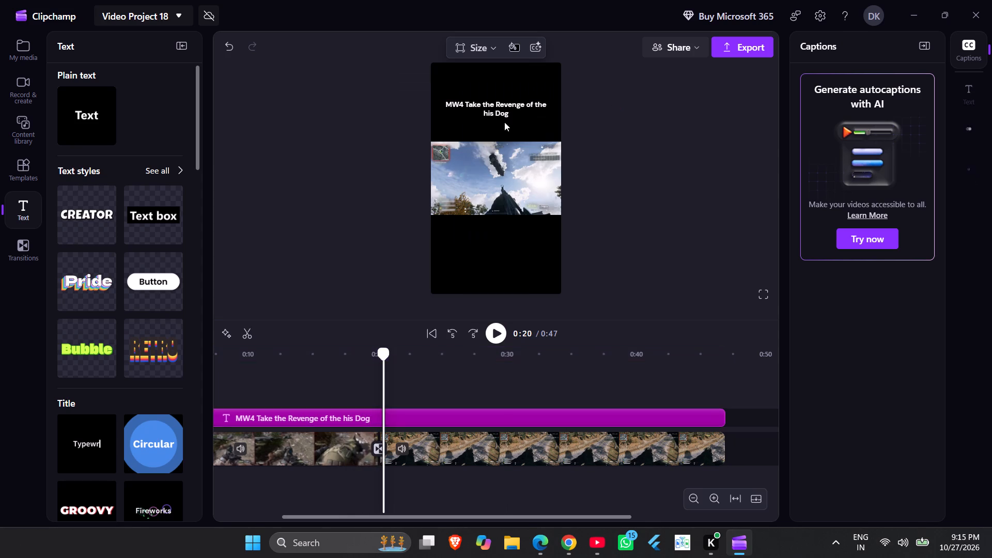
{"action": "double_click", "coordinate": [498, 109]}
{"action": "left_click", "coordinate": [509, 111]}
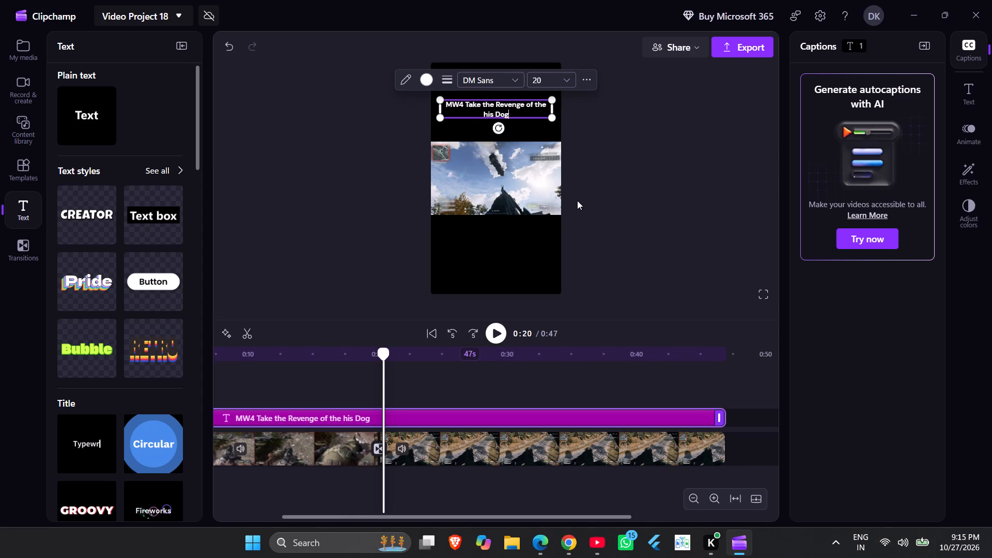
{"action": "key", "text": "BackSpace"}
{"action": "key", "text": "BackSpace"}
{"action": "key", "text": "BackSpace"}
{"action": "key", "text": "shift+f"}
{"action": "type", "text": "riend"}
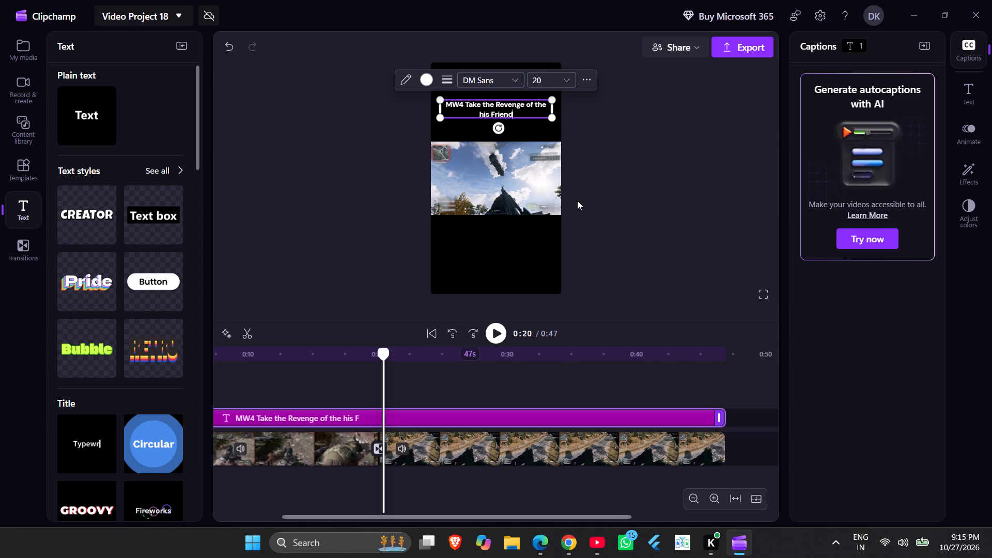
{"action": "left_click", "coordinate": [675, 247]}
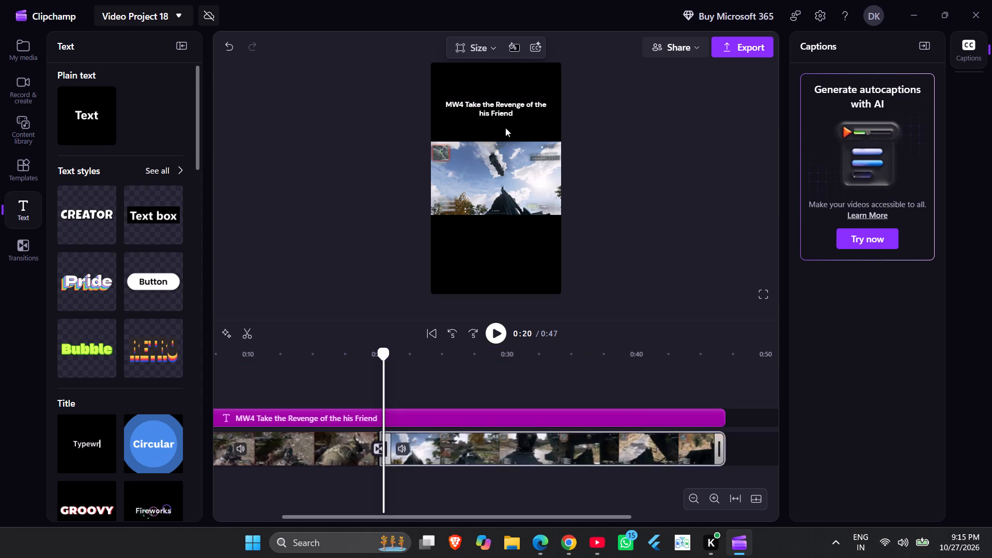
Insert the word "Player" after "MW4" in the title text.
{"action": "left_click", "coordinate": [460, 98]}
{"action": "left_click", "coordinate": [467, 103]}
{"action": "left_click", "coordinate": [462, 105]}
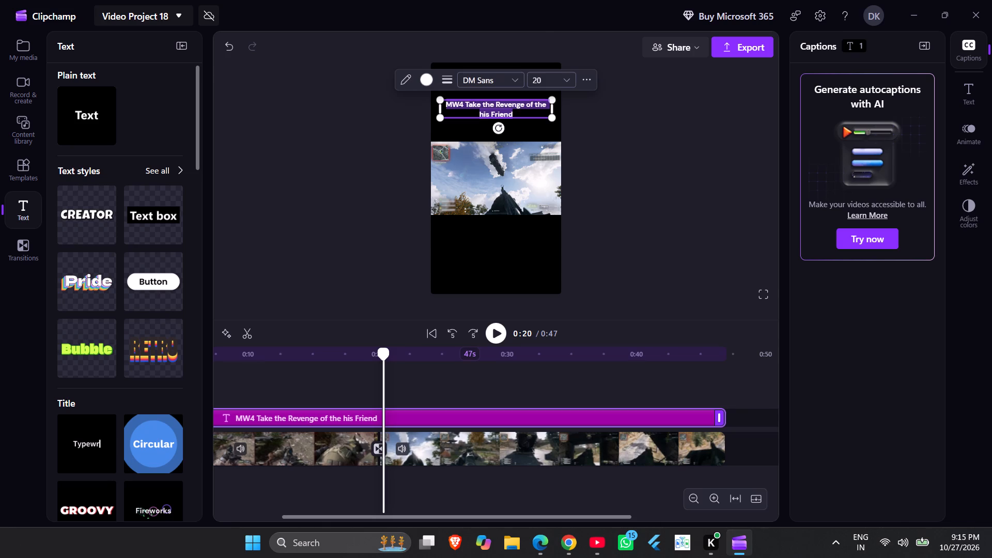
{"action": "left_click", "coordinate": [463, 106]}
{"action": "key", "text": "space"}
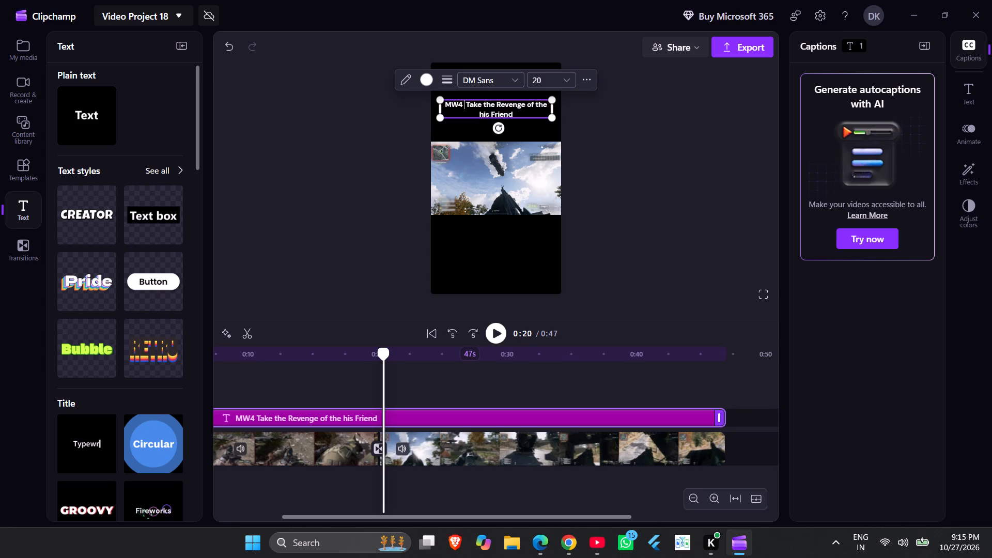
{"action": "type", "text": "Pl"}
{"action": "type", "text": "ayer"}
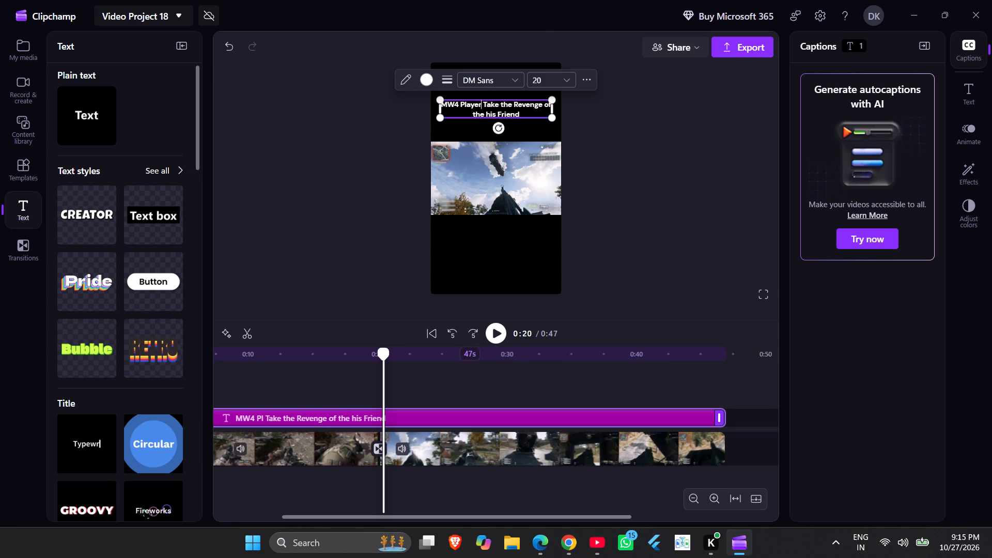
{"action": "left_click", "coordinate": [657, 131]}
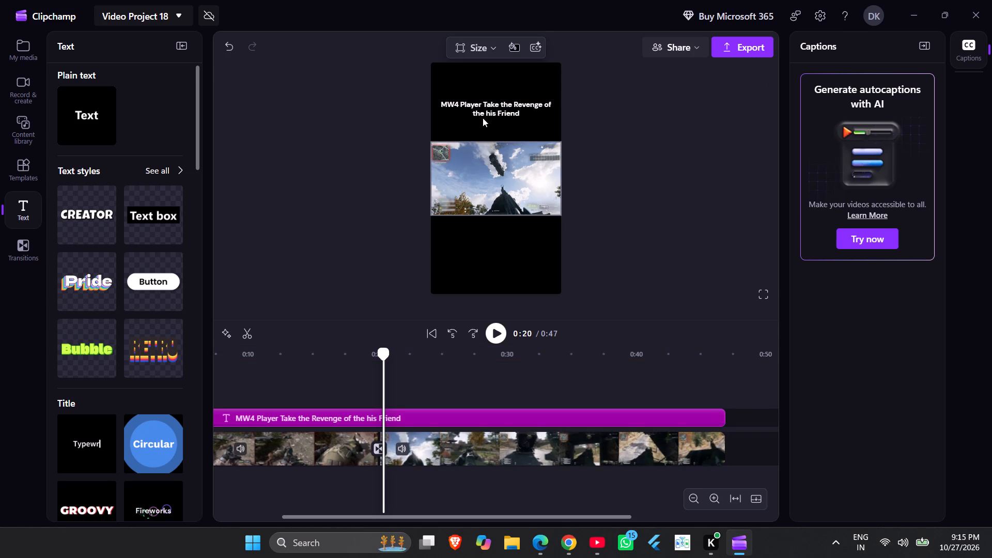
Move the title slightly down so it sits closer to the top edge of the footage.
{"action": "left_click", "coordinate": [488, 106]}
{"action": "left_click_drag", "start_coordinate": [488, 106], "coordinate": [487, 118]}
{"action": "left_click", "coordinate": [645, 154]}
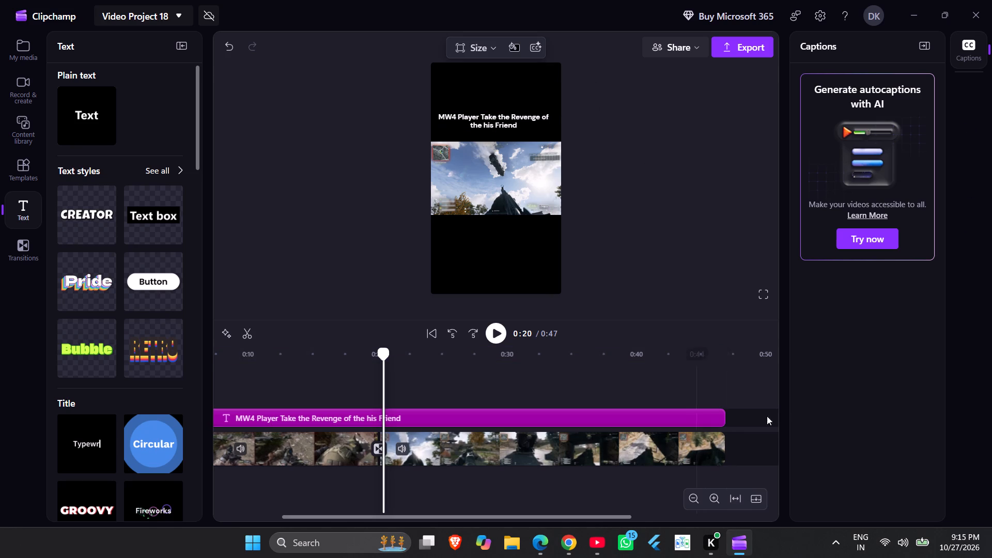
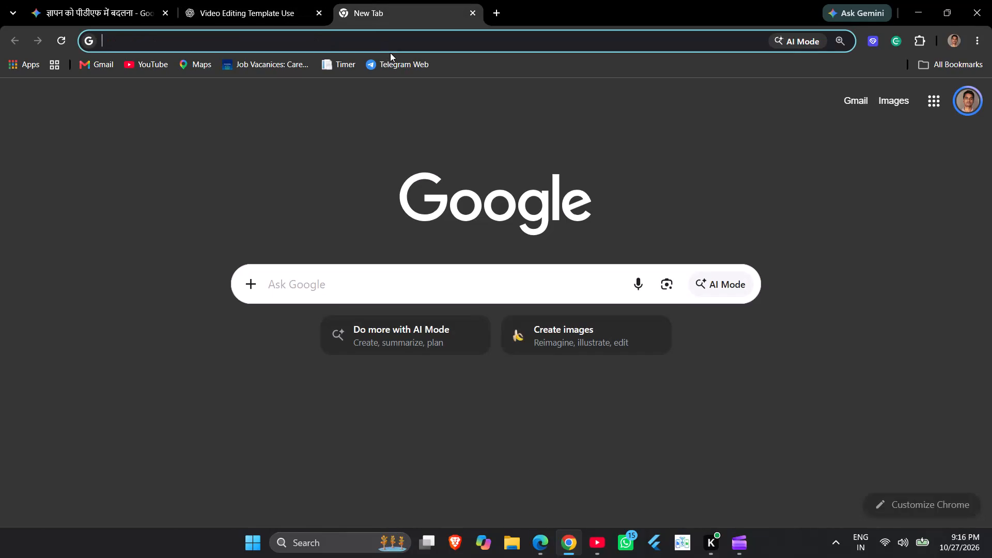
Open Whop in the browser and go to the Content Rewards page of the Clipping Culture community.
{"action": "type", "text": "wh"}
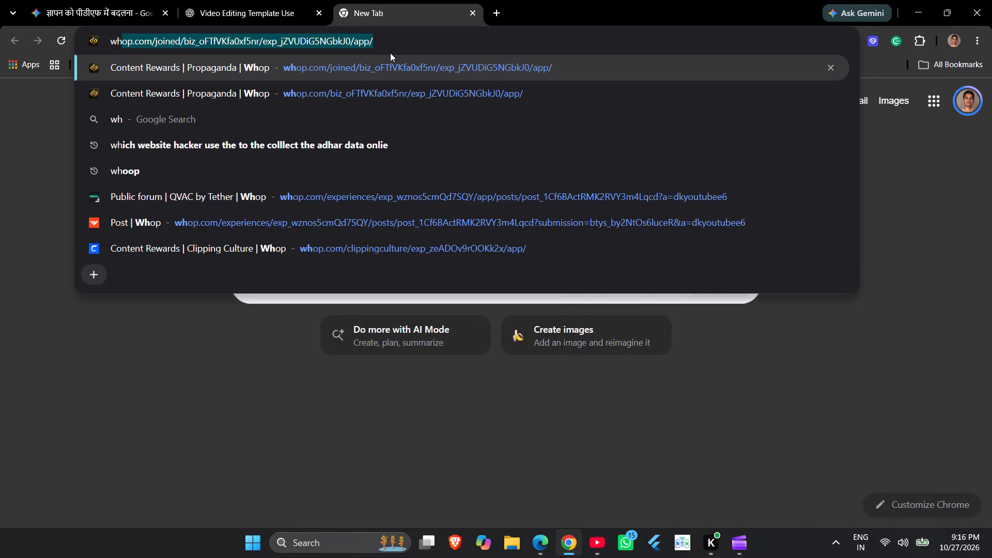
{"action": "key", "text": "Return"}
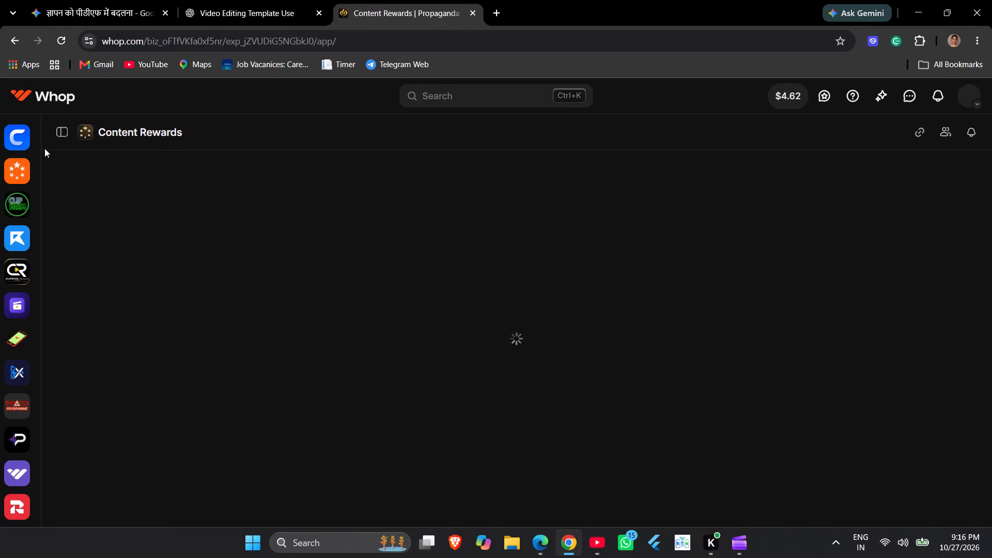
{"action": "left_click", "coordinate": [20, 137]}
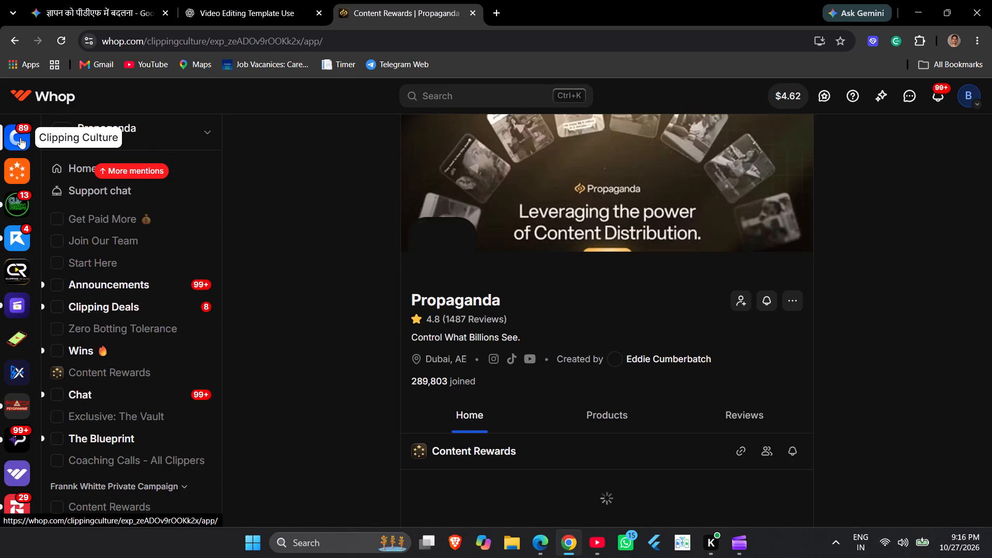
{"action": "left_click_drag", "start_coordinate": [21, 137], "coordinate": [27, 138]}
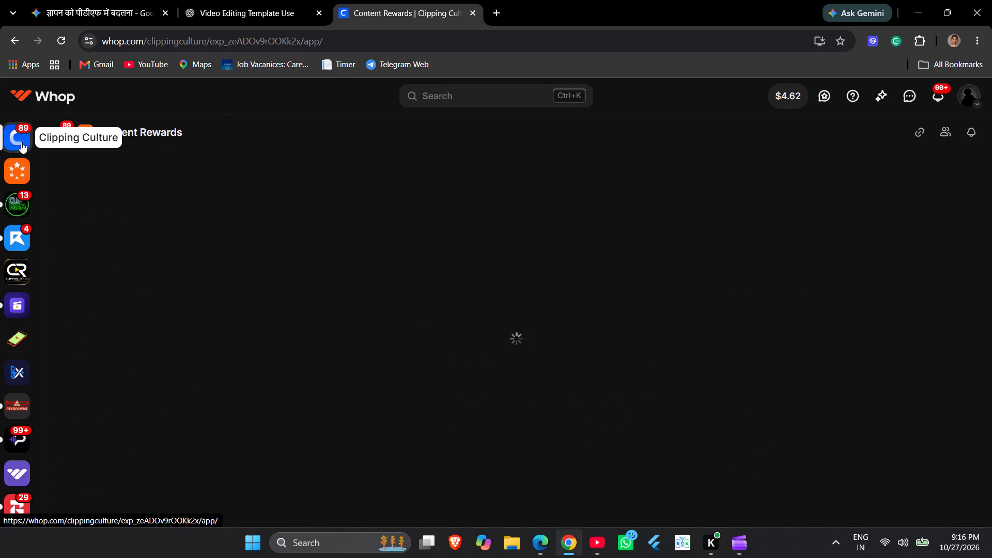
{"action": "scroll", "coordinate": [118, 176], "scroll_direction": "down", "scroll_amount": 8}
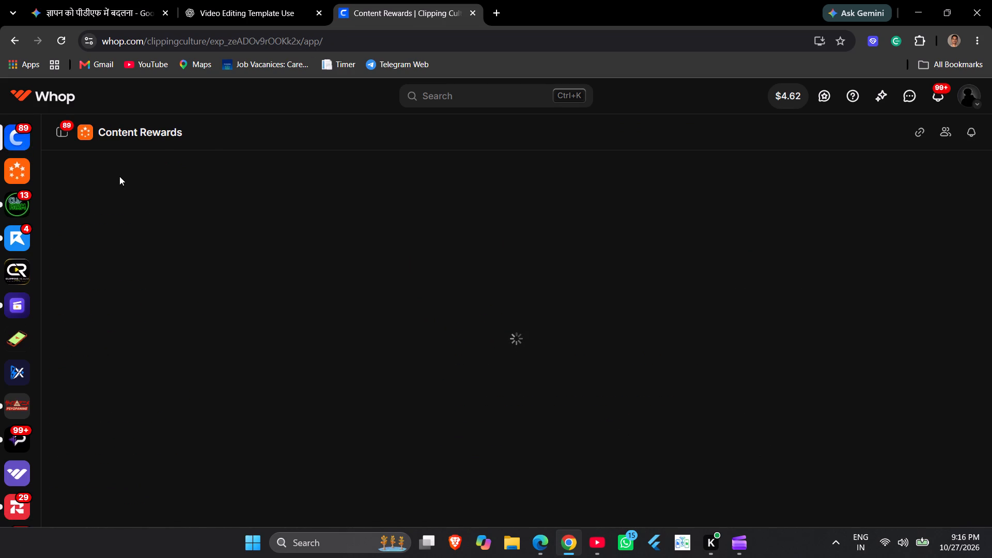
{"action": "scroll", "coordinate": [119, 176], "scroll_direction": "down", "scroll_amount": 11}
{"action": "scroll", "coordinate": [120, 177], "scroll_direction": "up", "scroll_amount": 2}
{"action": "scroll", "coordinate": [120, 177], "scroll_direction": "down", "scroll_amount": 1}
{"action": "scroll", "coordinate": [121, 178], "scroll_direction": "up", "scroll_amount": 1}
{"action": "left_click", "coordinate": [224, 0]}
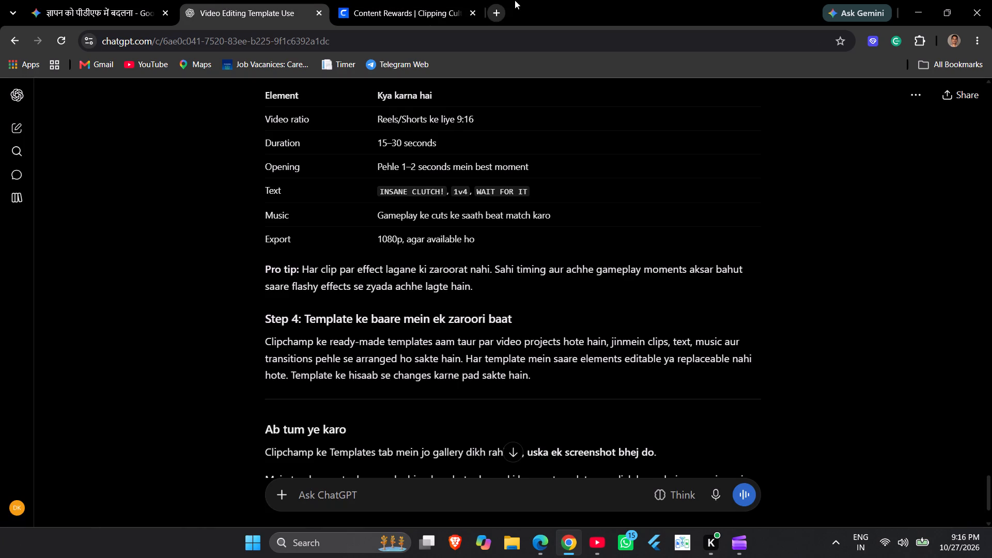
{"action": "left_click", "coordinate": [423, 9]}
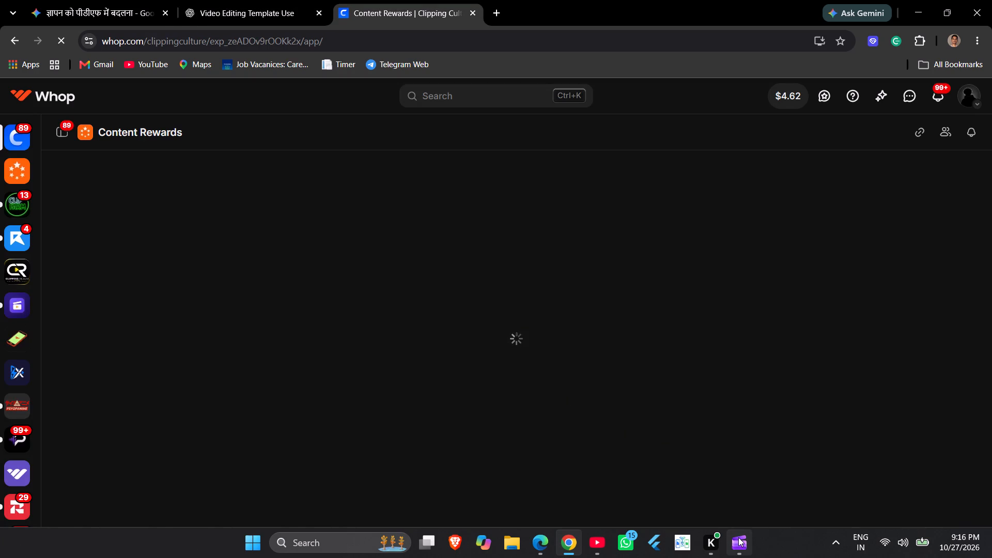
Switch to Clipchamp and play the video from 0:20 to its end.
{"action": "left_click", "coordinate": [738, 537]}
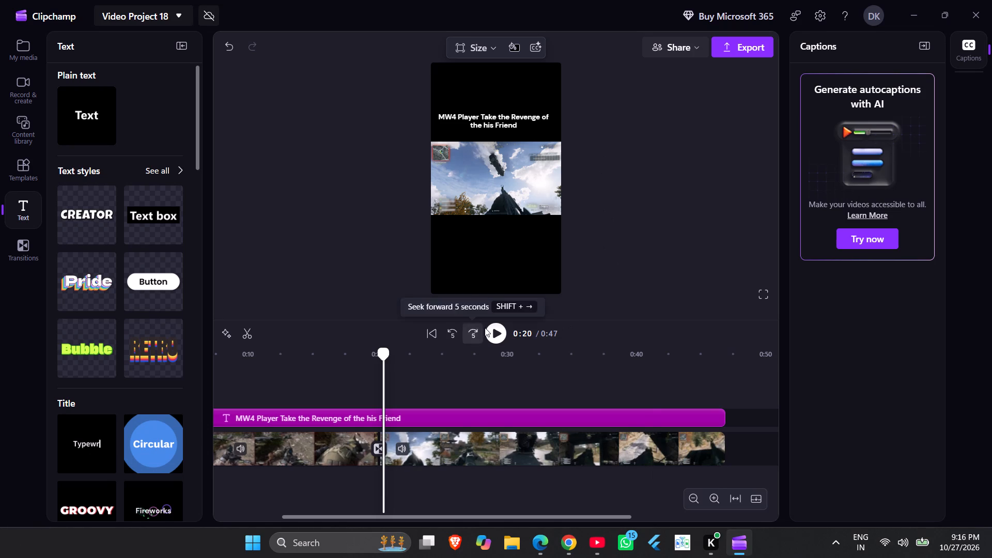
{"action": "left_click", "coordinate": [490, 327]}
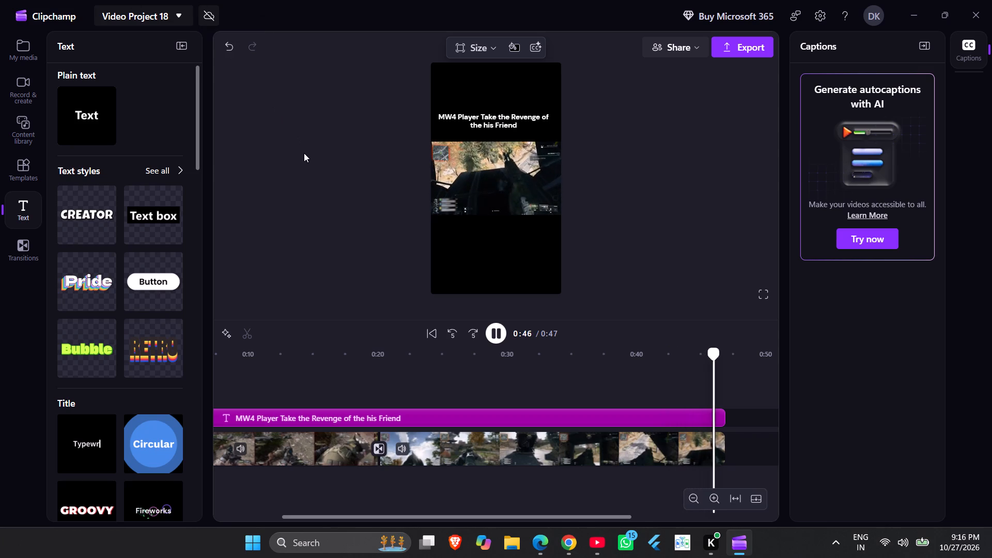
{"action": "left_click", "coordinate": [667, 138]}
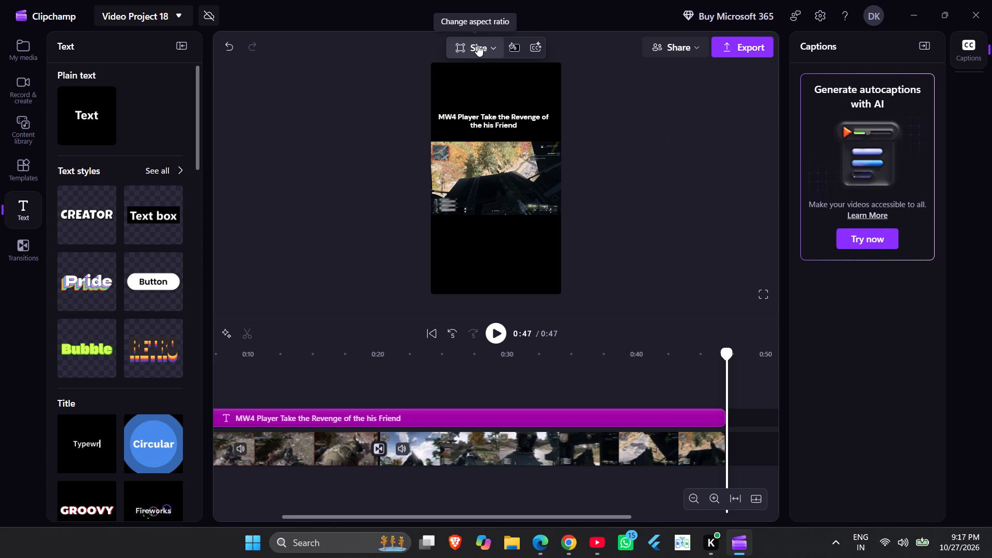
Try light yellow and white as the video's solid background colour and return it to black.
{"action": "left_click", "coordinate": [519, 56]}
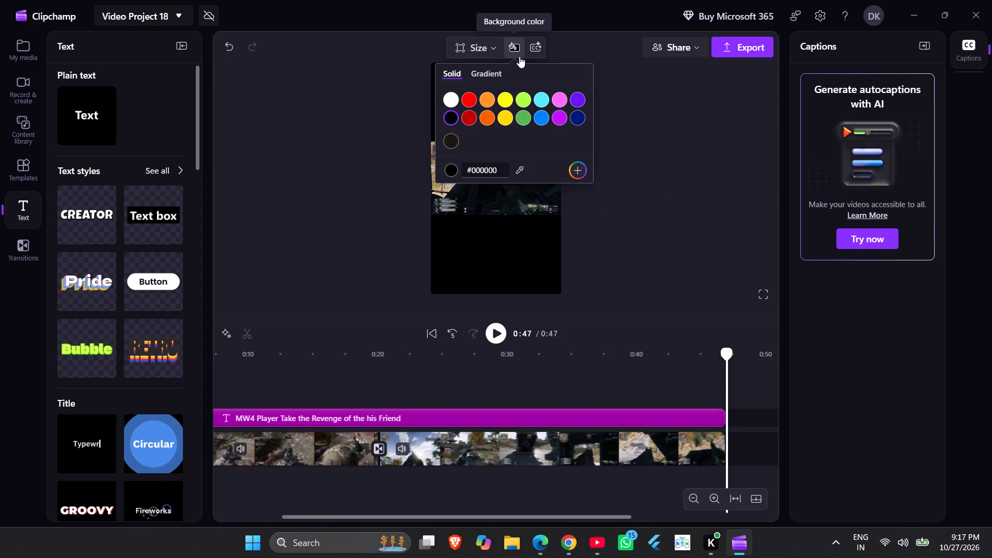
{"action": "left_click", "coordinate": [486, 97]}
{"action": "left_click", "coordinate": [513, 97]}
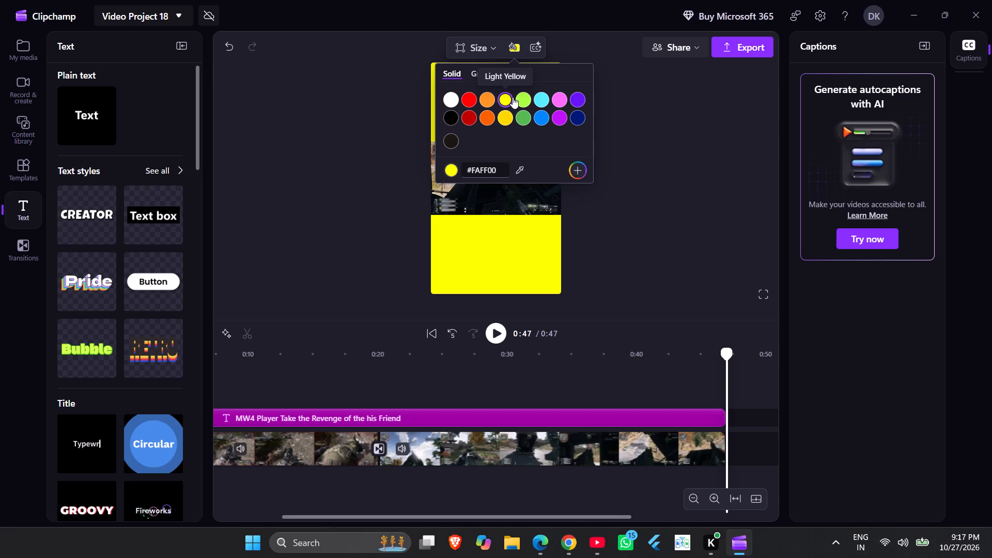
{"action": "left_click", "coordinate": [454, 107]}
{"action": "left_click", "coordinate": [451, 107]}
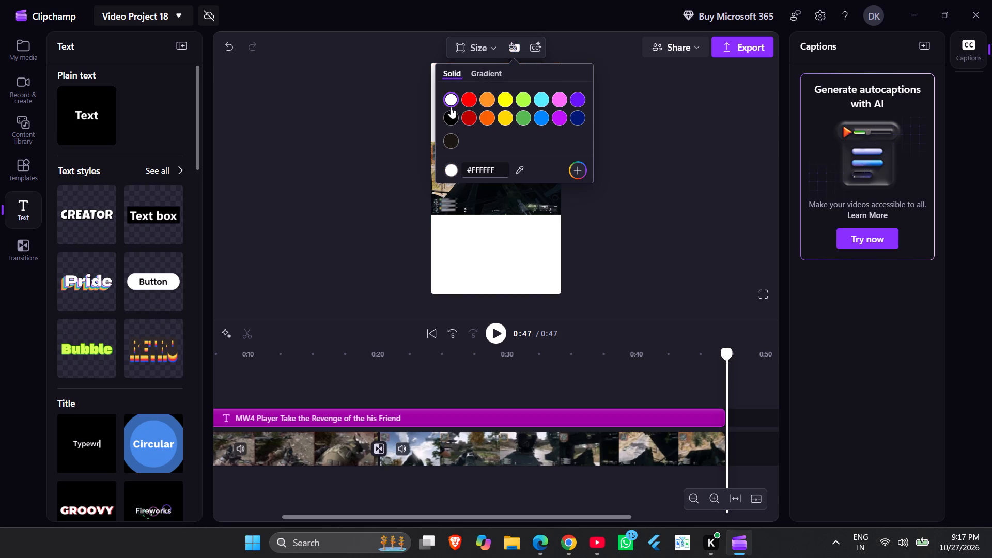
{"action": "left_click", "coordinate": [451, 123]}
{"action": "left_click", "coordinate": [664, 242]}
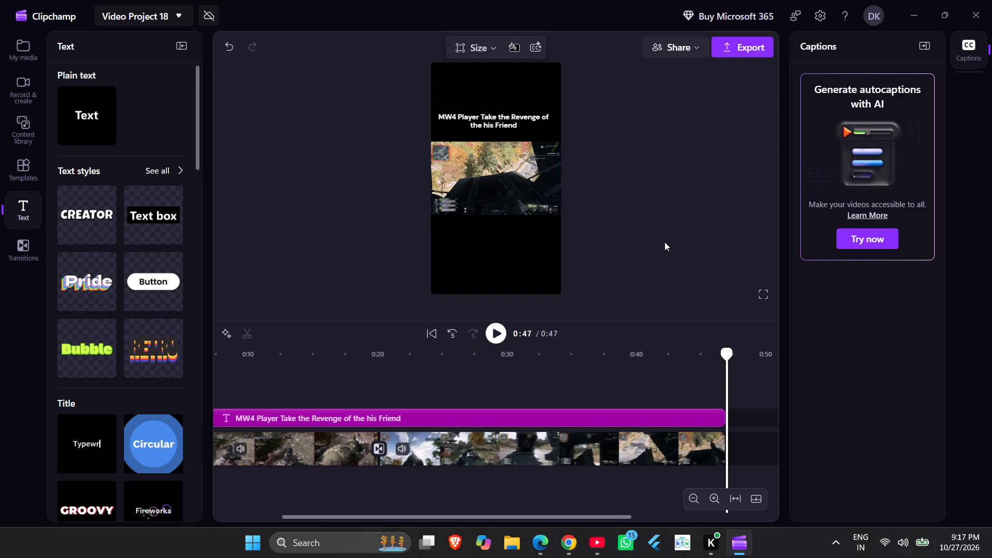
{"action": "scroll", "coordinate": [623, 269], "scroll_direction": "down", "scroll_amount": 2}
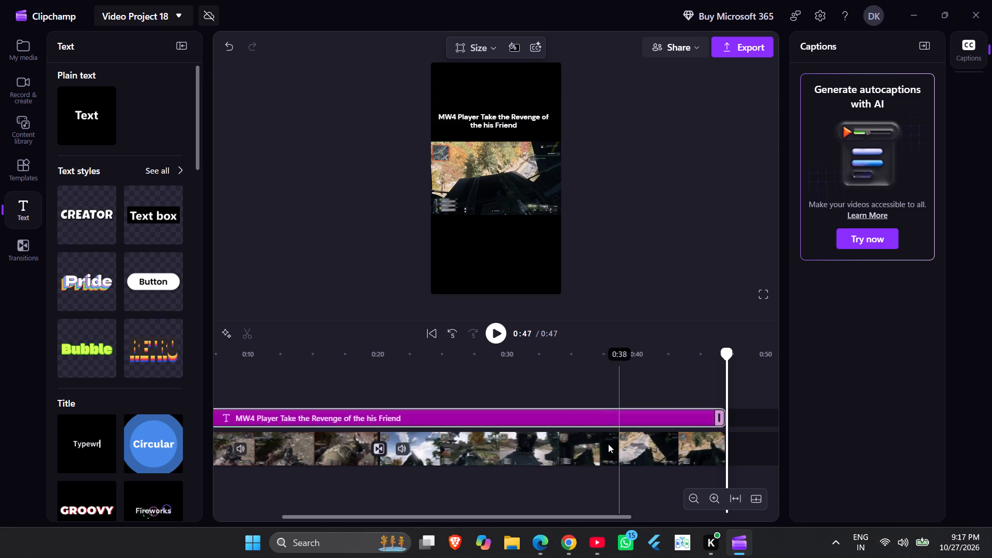
Switch to the browser and open the Modern Warfare 4 - DMZ Live Clipping campaign to review its details.
{"action": "left_click", "coordinate": [575, 543]}
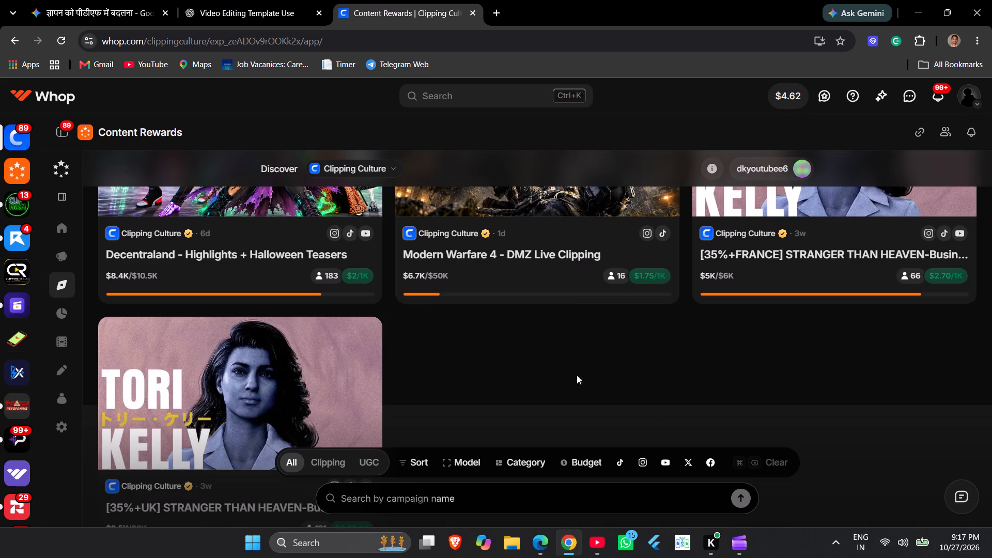
{"action": "scroll", "coordinate": [363, 385], "scroll_direction": "up", "scroll_amount": 6}
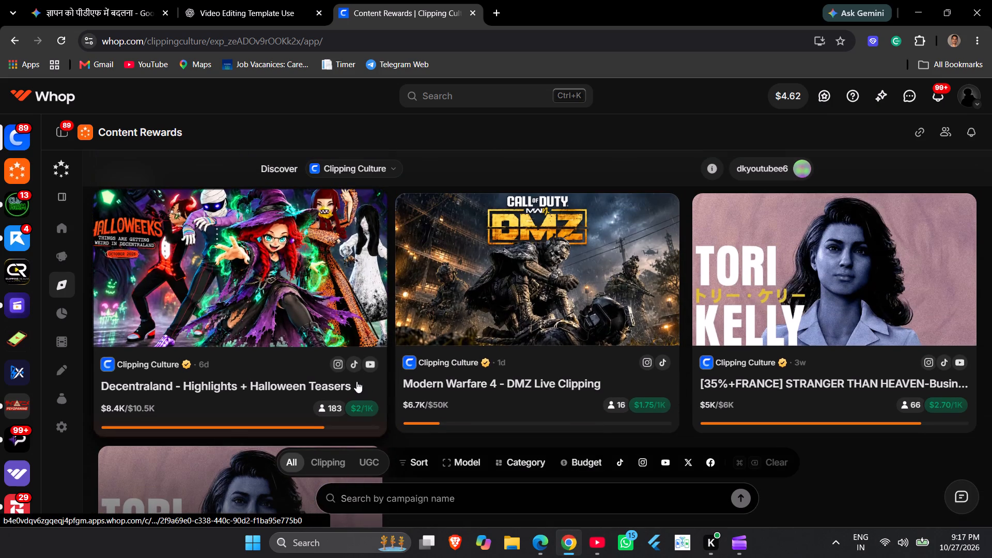
{"action": "scroll", "coordinate": [386, 369], "scroll_direction": "down", "scroll_amount": 2}
{"action": "left_click", "coordinate": [487, 360]}
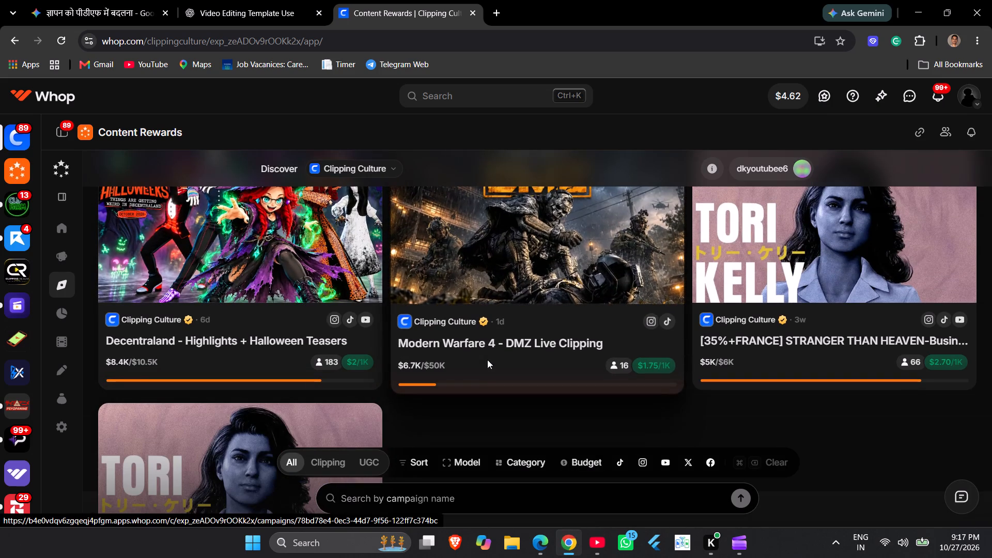
{"action": "scroll", "coordinate": [487, 339], "scroll_direction": "down", "scroll_amount": 8}
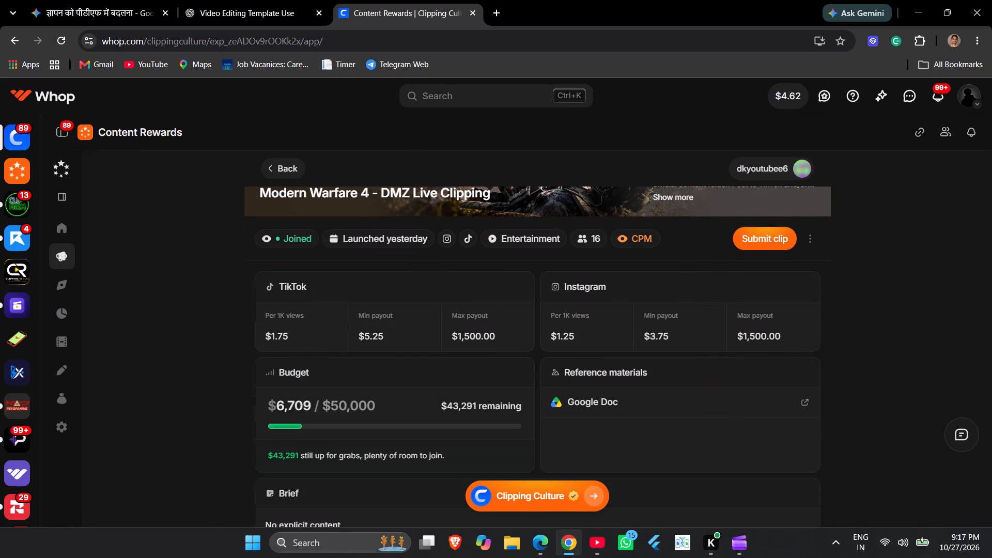
{"action": "scroll", "coordinate": [455, 349], "scroll_direction": "down", "scroll_amount": 6}
{"action": "scroll", "coordinate": [451, 351], "scroll_direction": "up", "scroll_amount": 4}
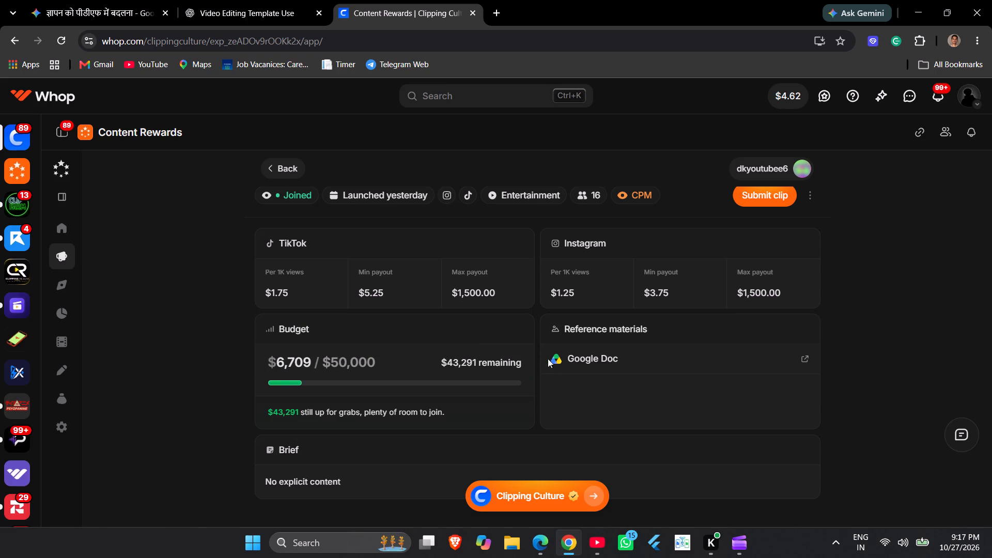
Open the Google Doc listed in the campaign's reference materials.
{"action": "left_click", "coordinate": [577, 360]}
{"action": "left_click", "coordinate": [579, 360]}
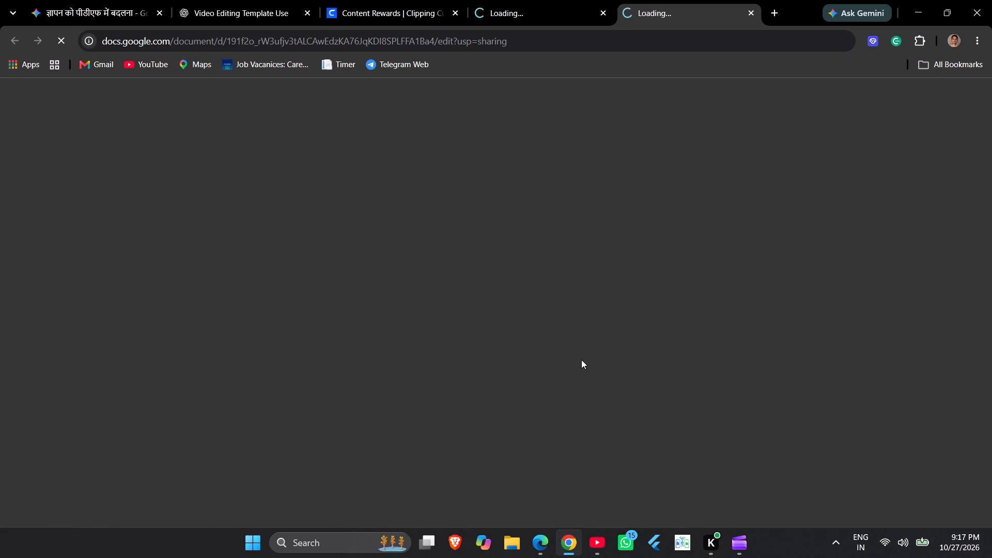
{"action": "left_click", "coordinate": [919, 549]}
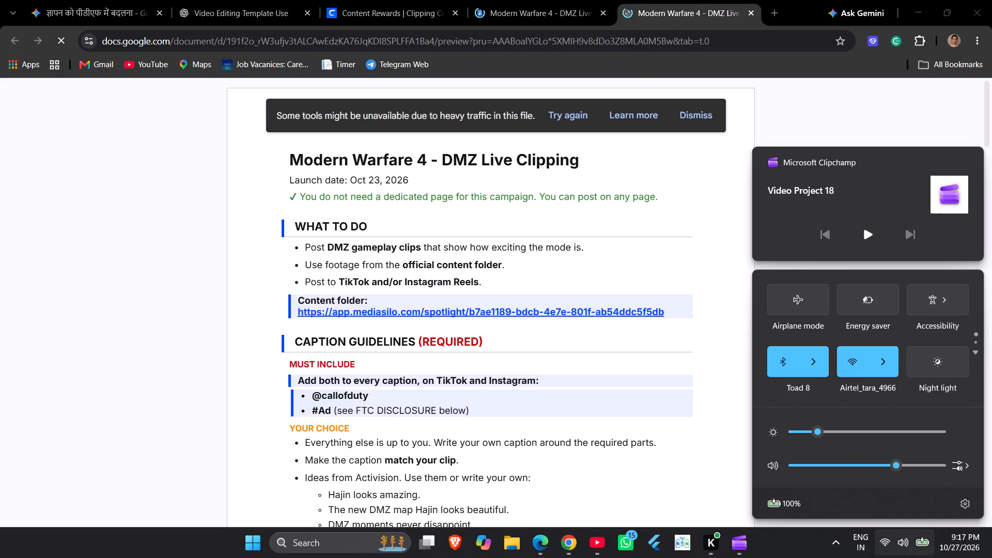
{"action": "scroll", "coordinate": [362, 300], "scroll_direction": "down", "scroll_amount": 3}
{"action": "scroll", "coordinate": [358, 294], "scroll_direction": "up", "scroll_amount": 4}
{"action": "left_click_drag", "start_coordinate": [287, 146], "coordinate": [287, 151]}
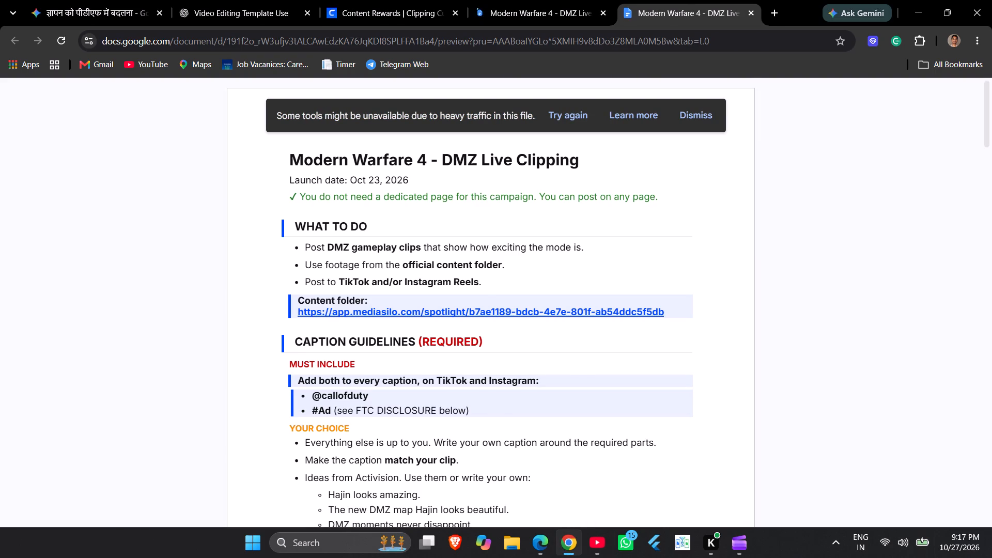
{"action": "left_click_drag", "start_coordinate": [287, 151], "coordinate": [488, 542]}
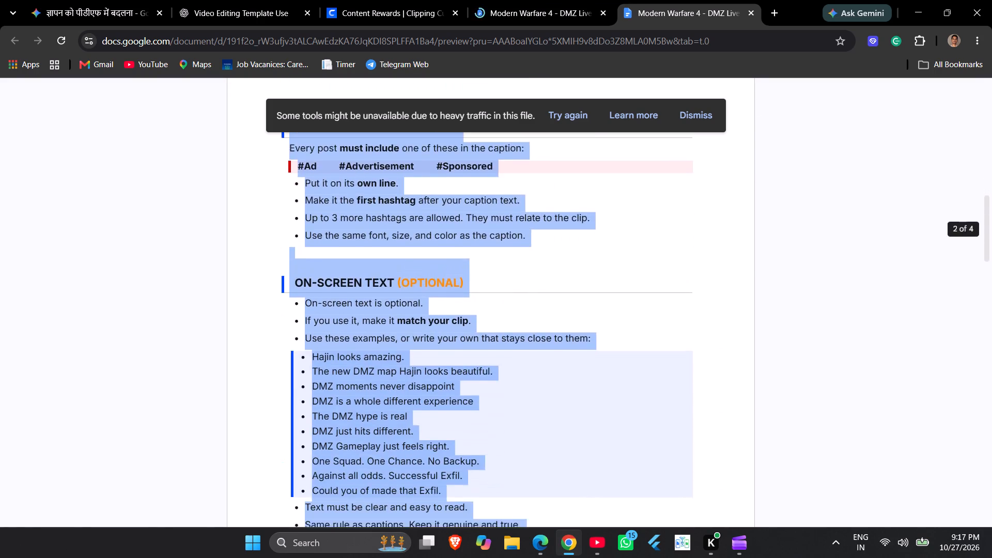
{"action": "left_click_drag", "start_coordinate": [488, 542], "coordinate": [488, 507]}
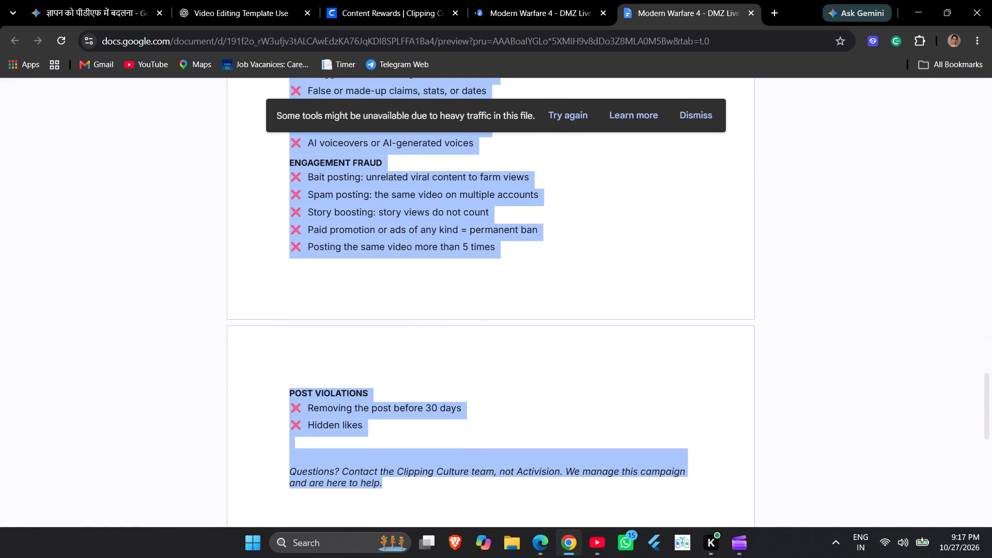
{"action": "left_click_drag", "start_coordinate": [488, 507], "coordinate": [488, 506]}
{"action": "key", "text": "ctrl+c"}
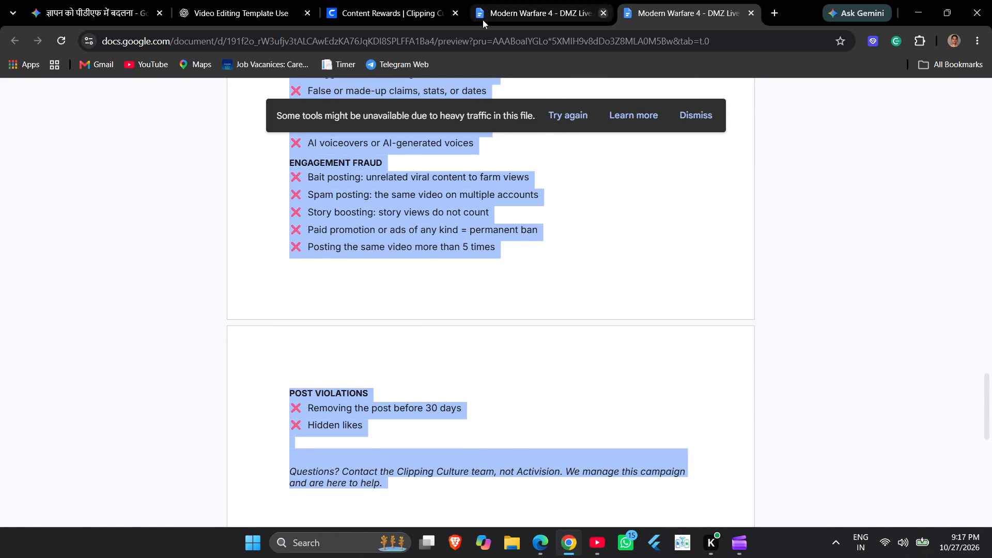
{"action": "left_click", "coordinate": [263, 0]}
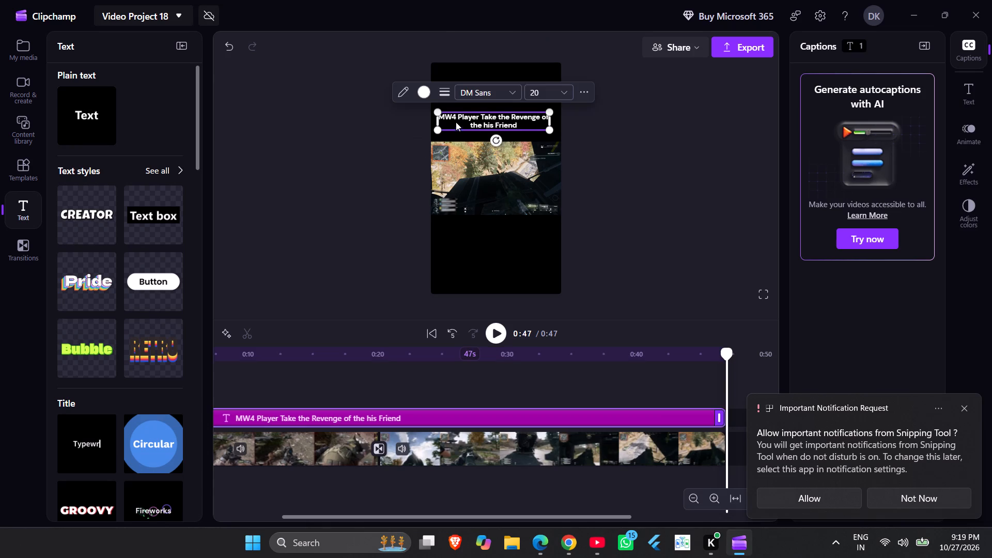
{"action": "left_click", "coordinate": [454, 116]}
{"action": "left_click", "coordinate": [454, 116]}
{"action": "key", "text": "BackSpace"}
{"action": "key", "text": "BackSpace"}
{"action": "key", "text": "BackSpace"}
{"action": "key", "text": "BackSpace"}
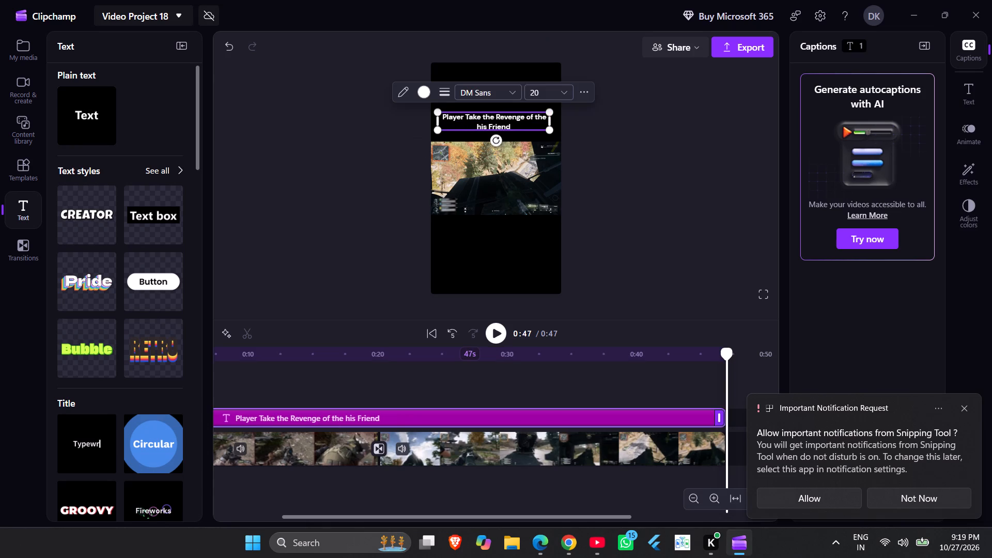
{"action": "key", "text": "ctrl+v"}
Delete the word "Player" from the title so it reads "DMZ Take the Revenge of the his Friend".
{"action": "key", "text": "Right"}
{"action": "key", "text": "Right"}
{"action": "key", "text": "Right"}
{"action": "key", "text": "Right"}
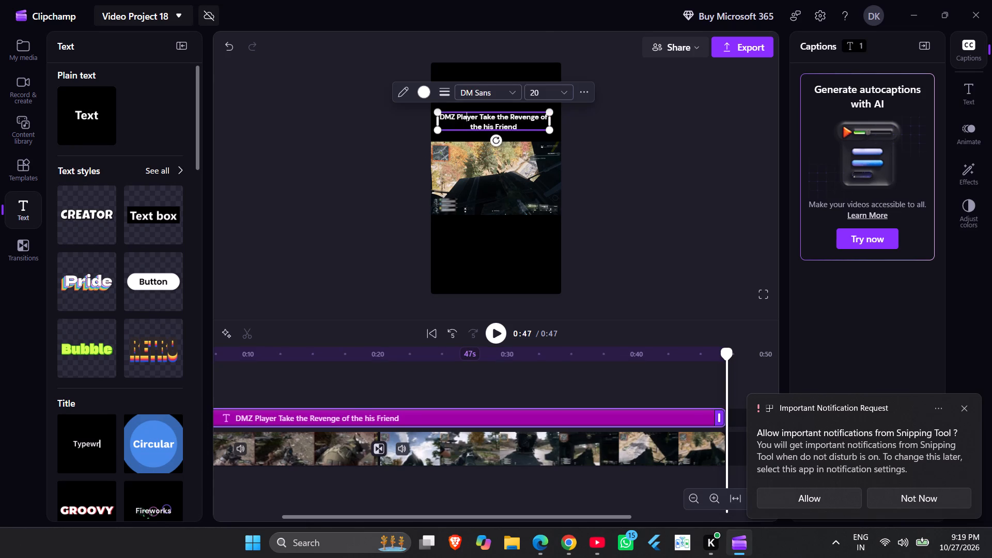
{"action": "key", "text": "Right"}
{"action": "key", "text": "Right"}
{"action": "key", "text": "Right"}
{"action": "key", "text": "Right"}
{"action": "key", "text": "BackSpace"}
{"action": "key", "text": "BackSpace"}
{"action": "key", "text": "BackSpace"}
{"action": "key", "text": "BackSpace"}
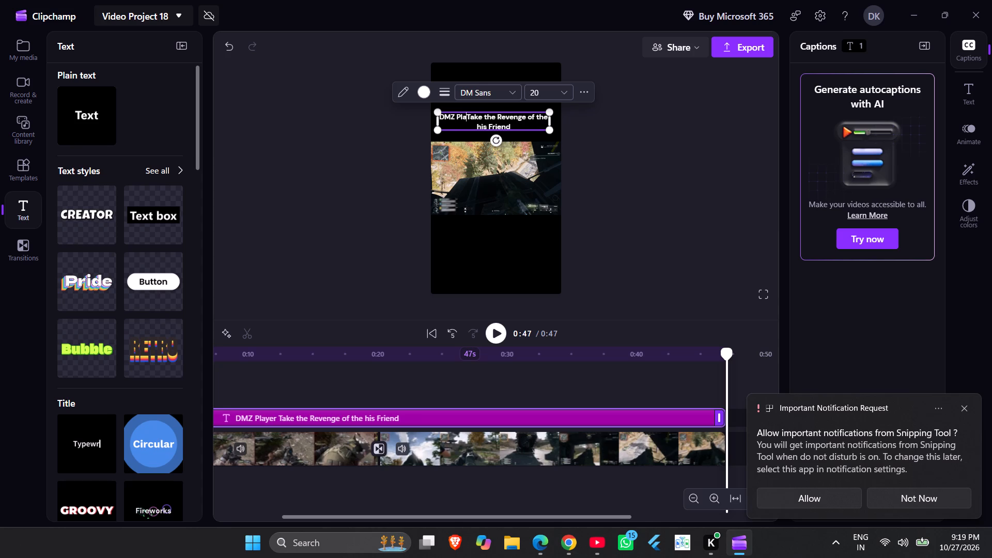
{"action": "key", "text": "BackSpace"}
{"action": "key", "text": "BackSpace"}
{"action": "key", "text": "BackSpace"}
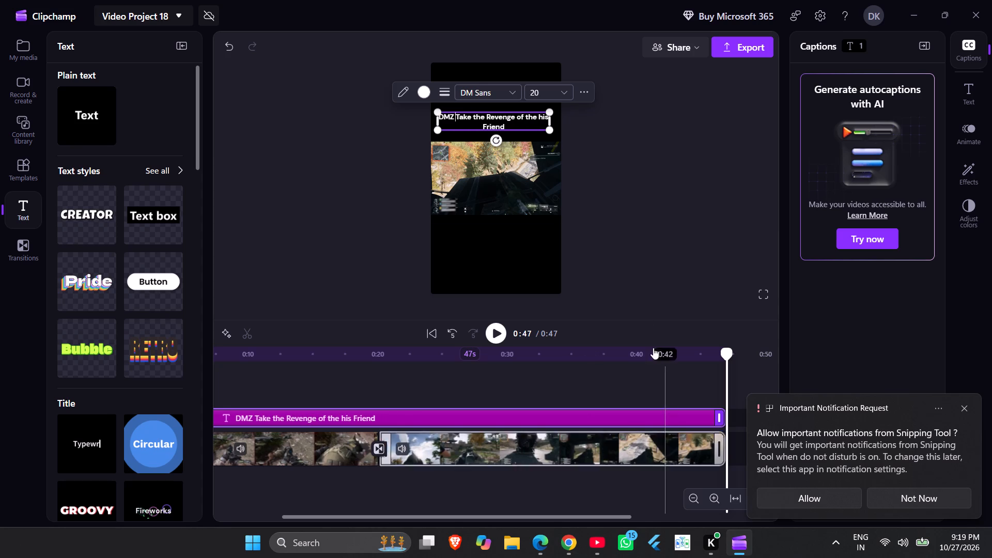
{"action": "left_click", "coordinate": [621, 212]}
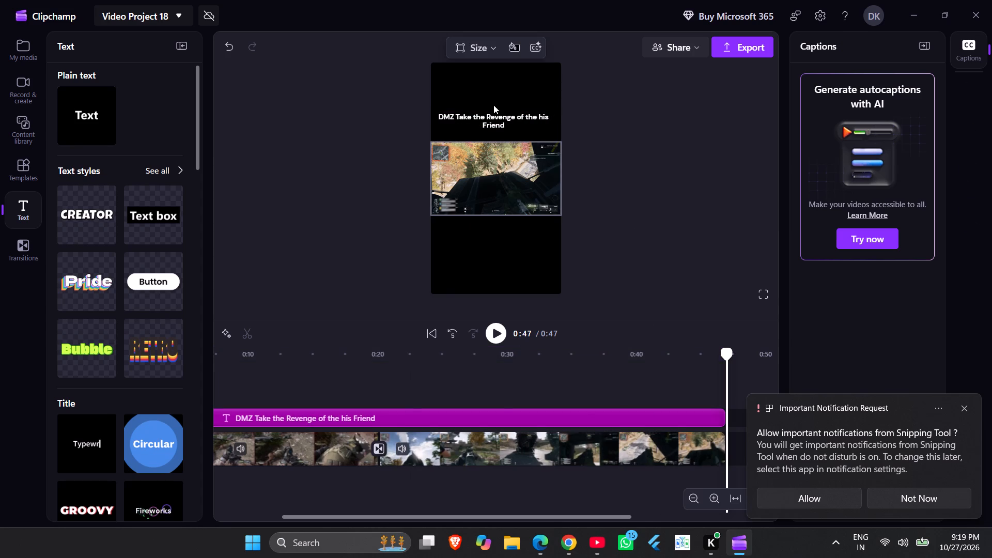
Enlarge the title to font size 21 and nudge it slightly down towards the gameplay clip.
{"action": "left_click", "coordinate": [499, 122]}
{"action": "left_click_drag", "start_coordinate": [551, 128], "coordinate": [552, 133]}
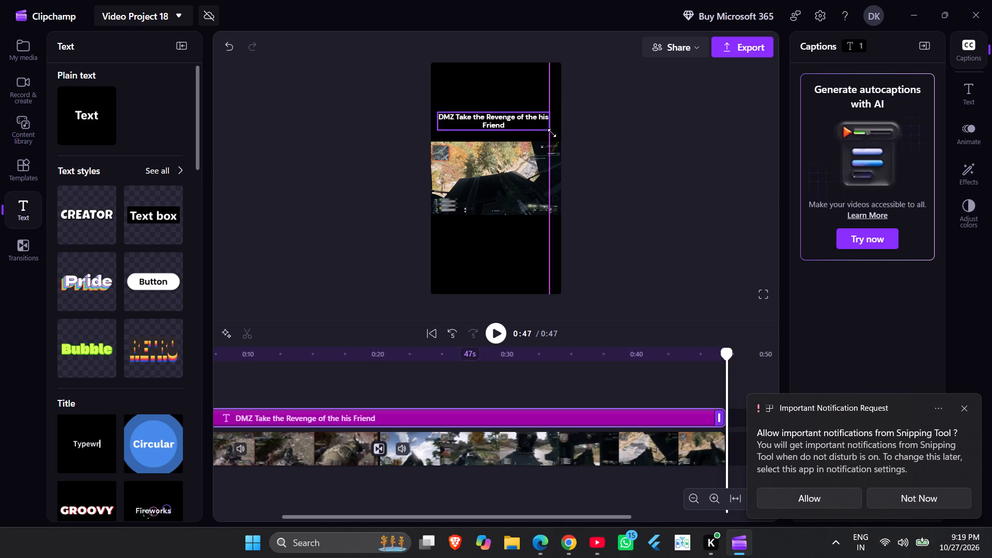
{"action": "left_click_drag", "start_coordinate": [552, 133], "coordinate": [555, 152]}
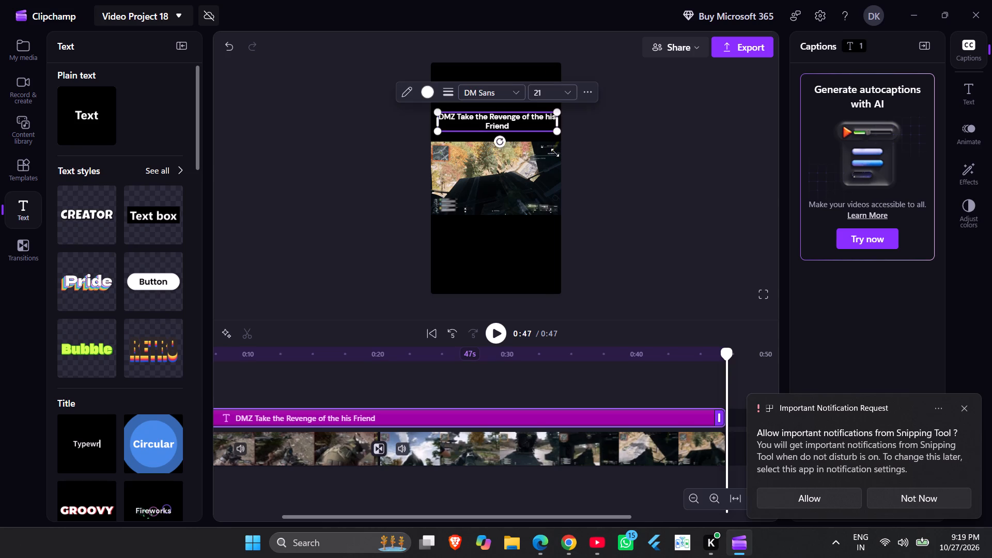
{"action": "left_click", "coordinate": [672, 220]}
{"action": "left_click", "coordinate": [489, 116]}
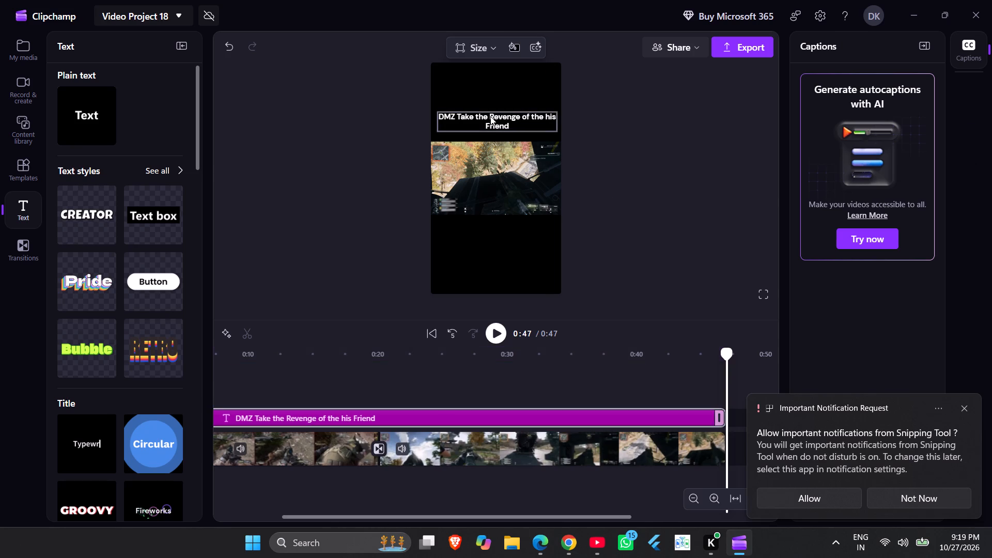
{"action": "left_click", "coordinate": [490, 117]}
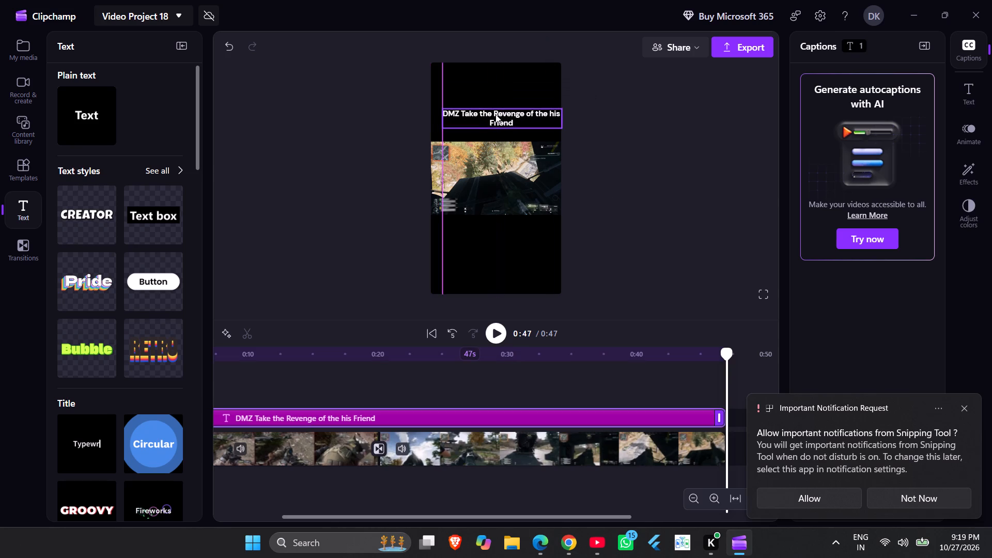
{"action": "left_click", "coordinate": [609, 168]}
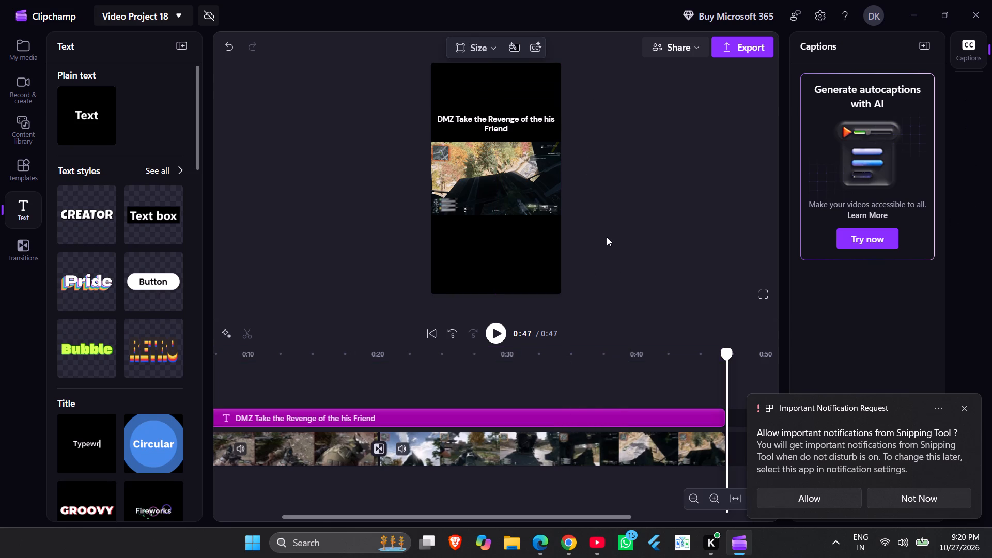
Export the video at 1080p with the file name 1.
{"action": "scroll", "coordinate": [613, 234], "scroll_direction": "down", "scroll_amount": 1}
{"action": "left_click", "coordinate": [743, 43]}
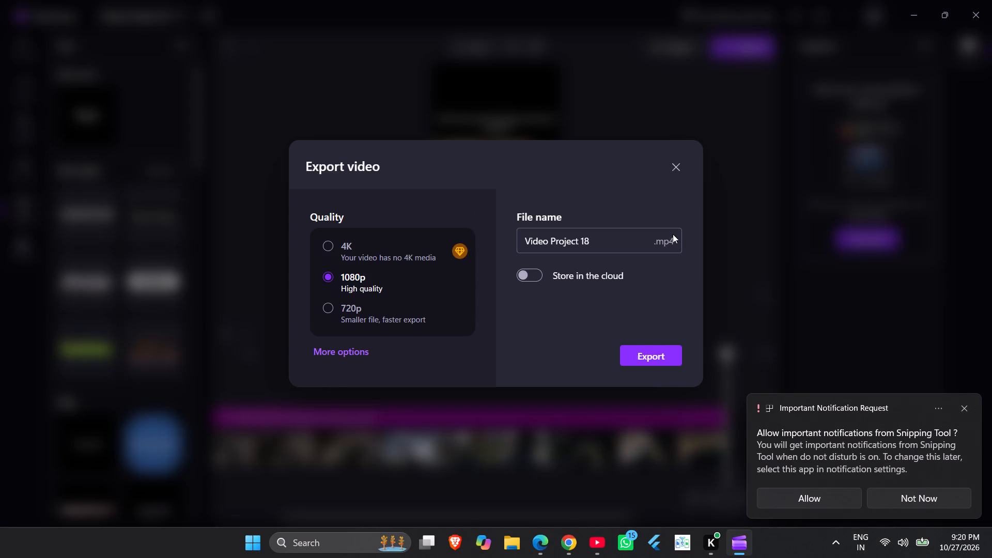
{"action": "left_click_drag", "start_coordinate": [627, 237], "coordinate": [622, 234]}
{"action": "key", "text": "BackSpace"}
{"action": "key", "text": "BackSpace"}
{"action": "key", "text": "BackSpace"}
{"action": "key", "text": "BackSpace"}
{"action": "key", "text": "BackSpace"}
{"action": "key", "text": "BackSpace"}
{"action": "key", "text": "BackSpace"}
{"action": "key", "text": "BackSpace"}
{"action": "key", "text": "BackSpace"}
{"action": "key", "text": "BackSpace"}
{"action": "key", "text": "BackSpace"}
{"action": "key", "text": "BackSpace"}
{"action": "key", "text": "BackSpace"}
{"action": "key", "text": "BackSpace"}
{"action": "key", "text": "BackSpace"}
{"action": "key", "text": "BackSpace"}
{"action": "key", "text": "BackSpace"}
{"action": "key", "text": "BackSpace"}
{"action": "key", "text": "BackSpace"}
{"action": "key", "text": "BackSpace"}
{"action": "key", "text": "1"}
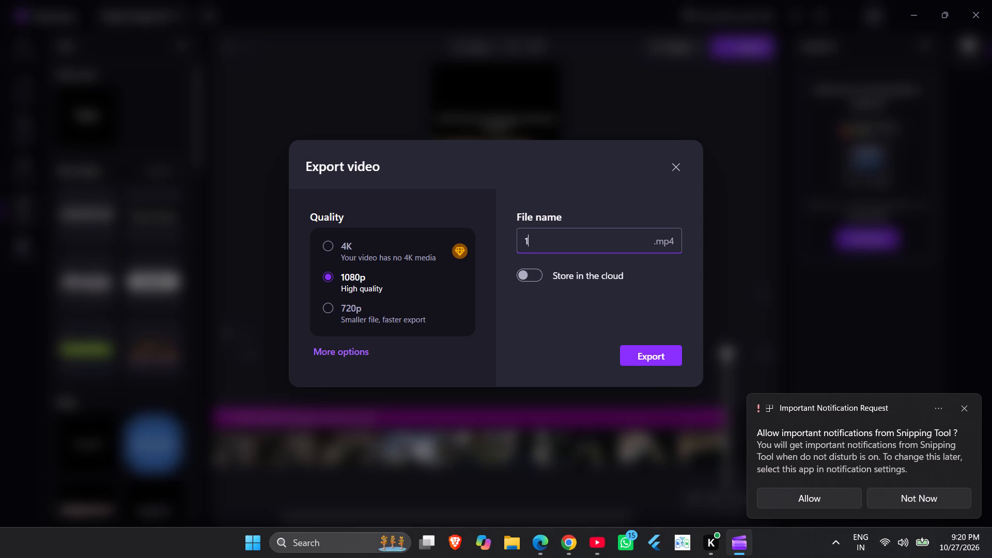
{"action": "left_click", "coordinate": [633, 358]}
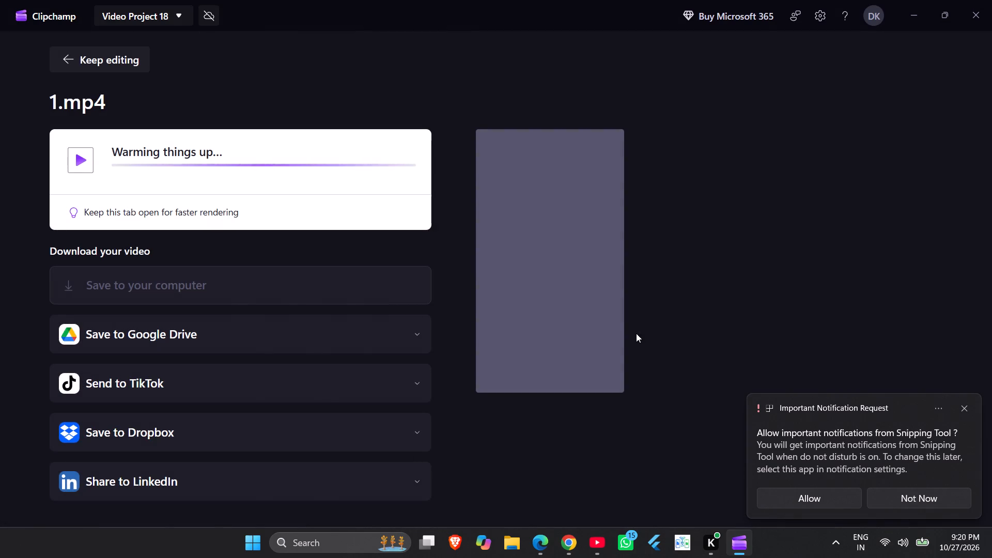
Dismiss the Snipping Tool notification request.
{"action": "left_click", "coordinate": [964, 406]}
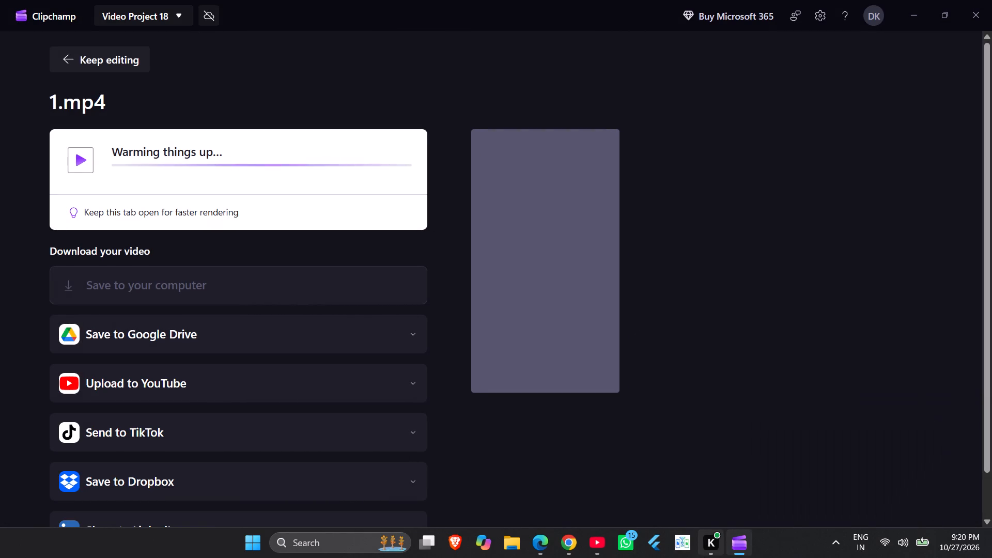